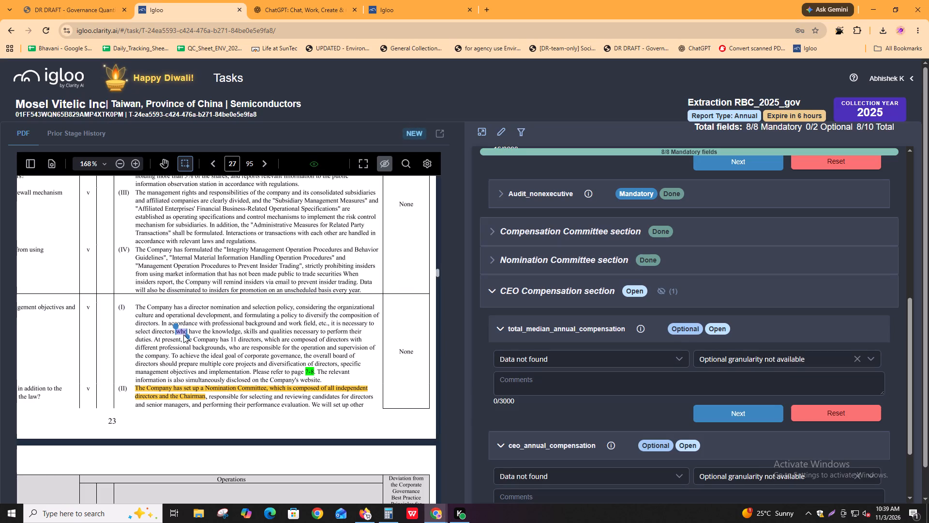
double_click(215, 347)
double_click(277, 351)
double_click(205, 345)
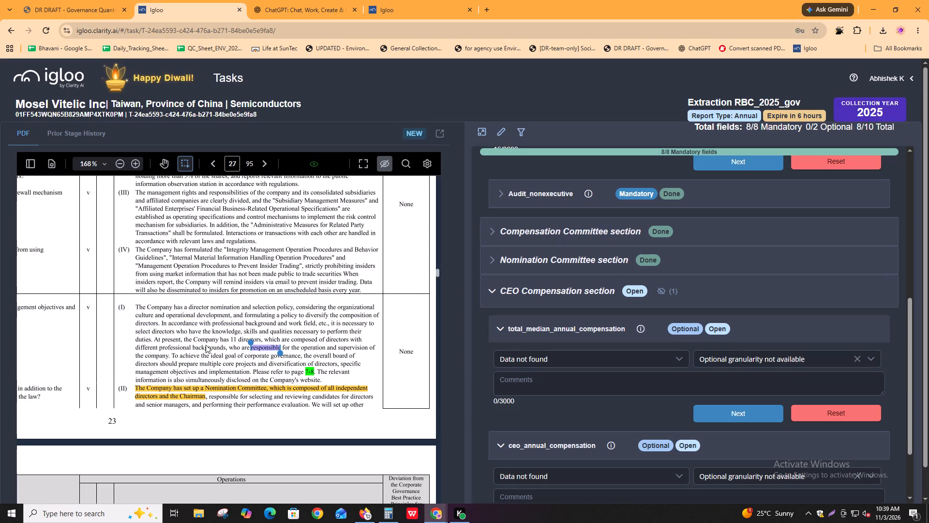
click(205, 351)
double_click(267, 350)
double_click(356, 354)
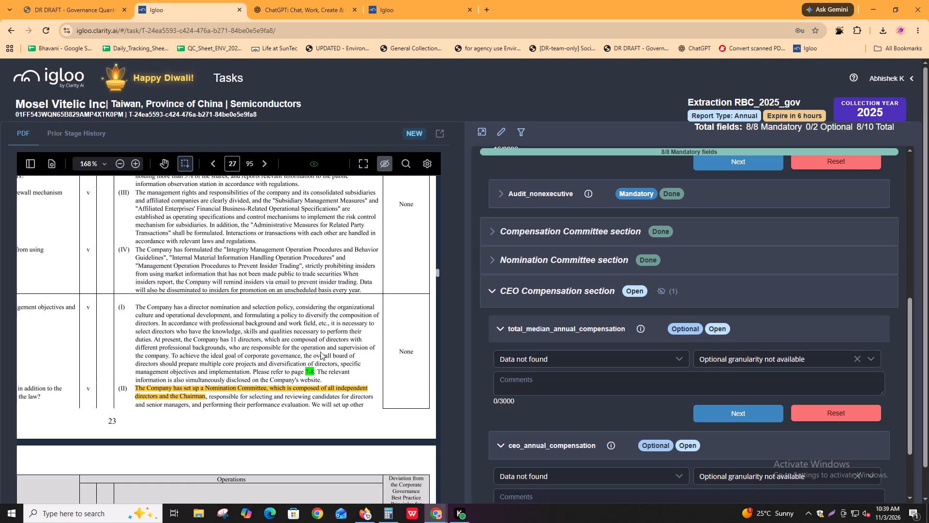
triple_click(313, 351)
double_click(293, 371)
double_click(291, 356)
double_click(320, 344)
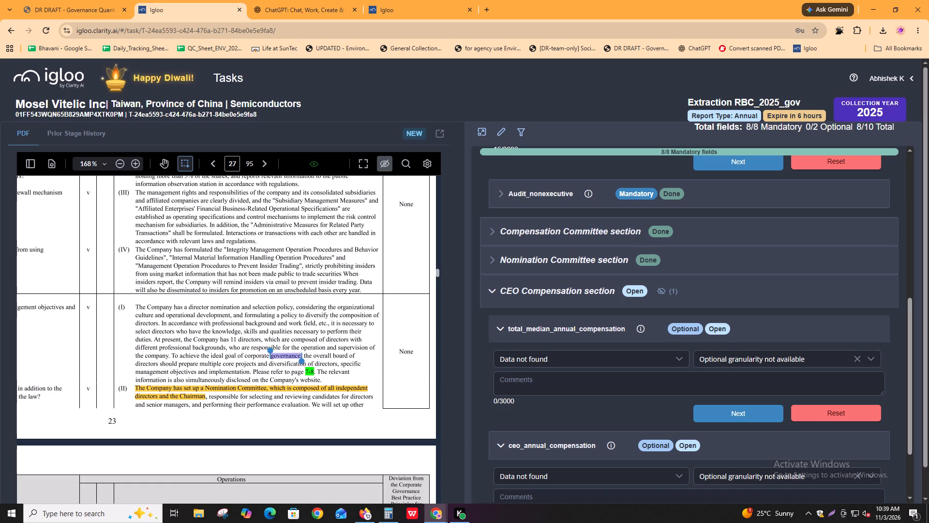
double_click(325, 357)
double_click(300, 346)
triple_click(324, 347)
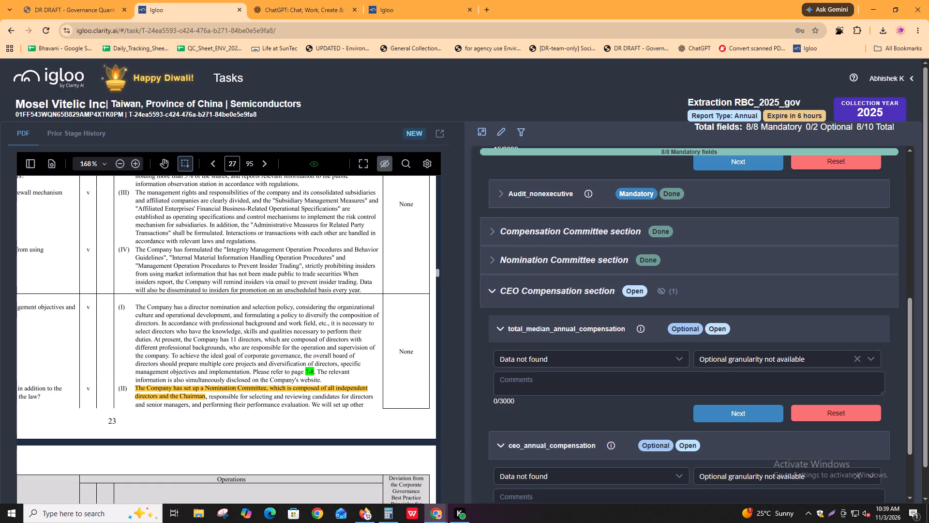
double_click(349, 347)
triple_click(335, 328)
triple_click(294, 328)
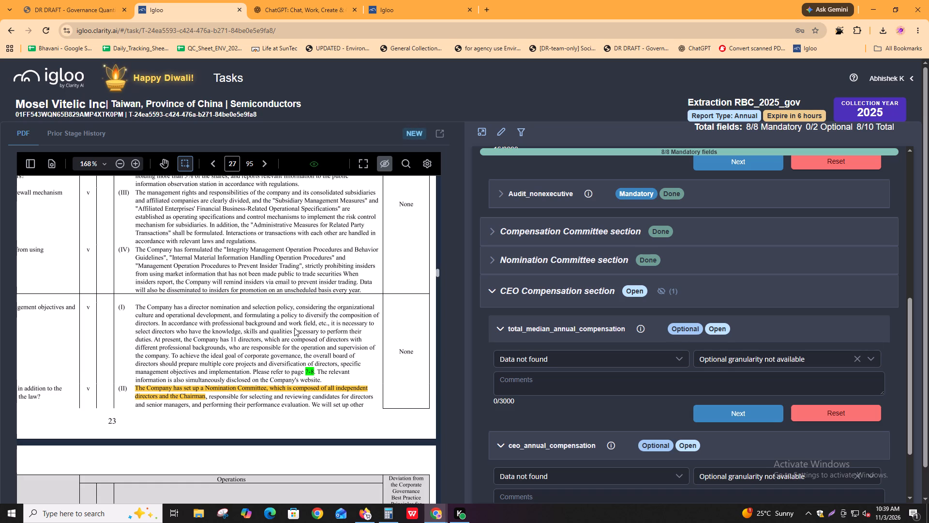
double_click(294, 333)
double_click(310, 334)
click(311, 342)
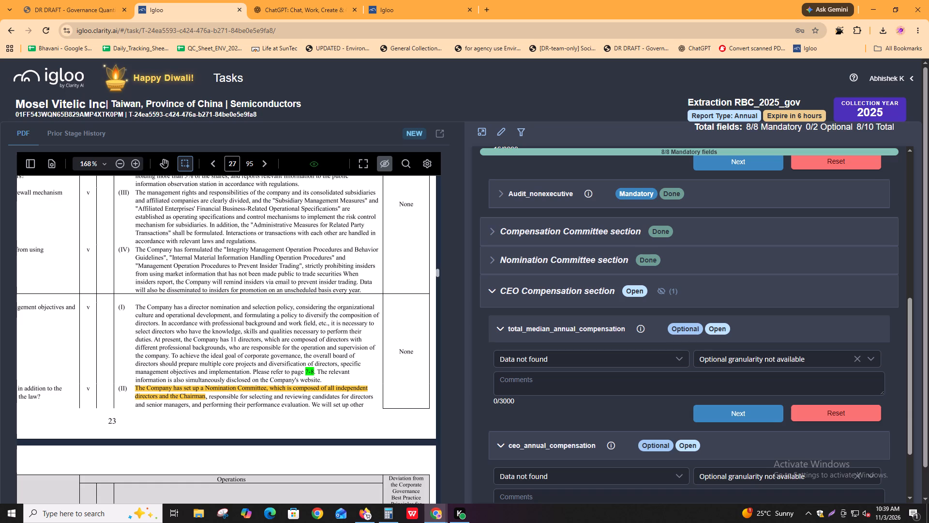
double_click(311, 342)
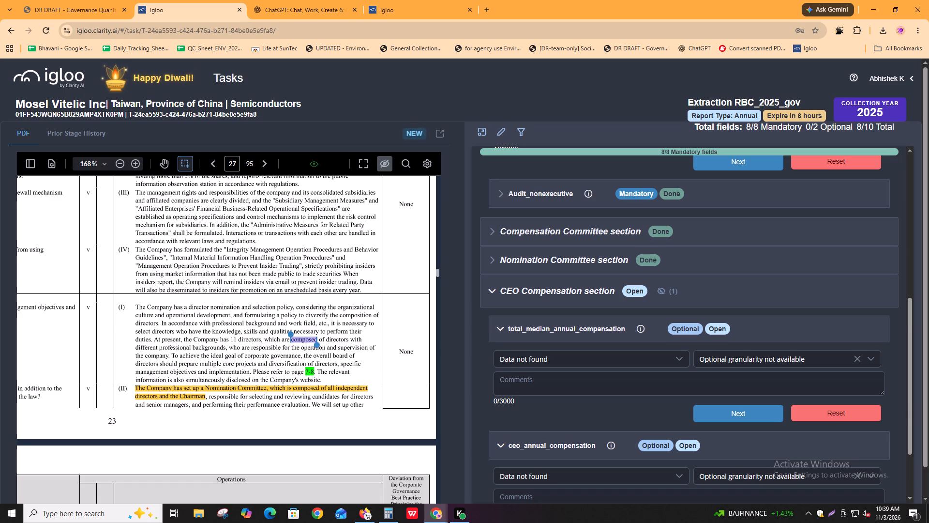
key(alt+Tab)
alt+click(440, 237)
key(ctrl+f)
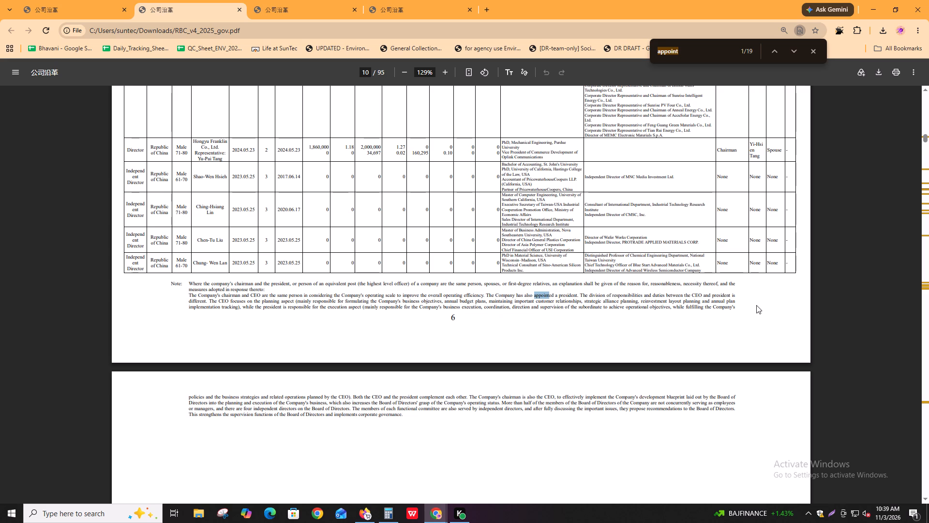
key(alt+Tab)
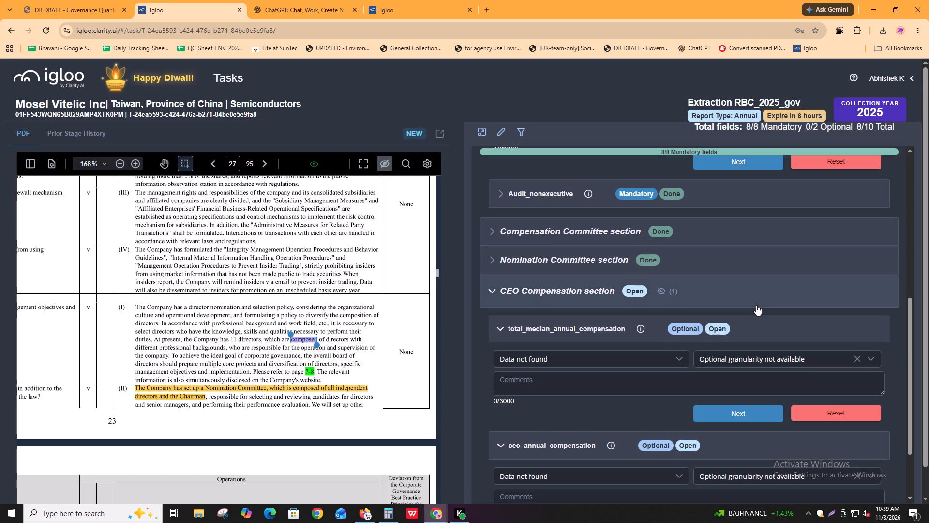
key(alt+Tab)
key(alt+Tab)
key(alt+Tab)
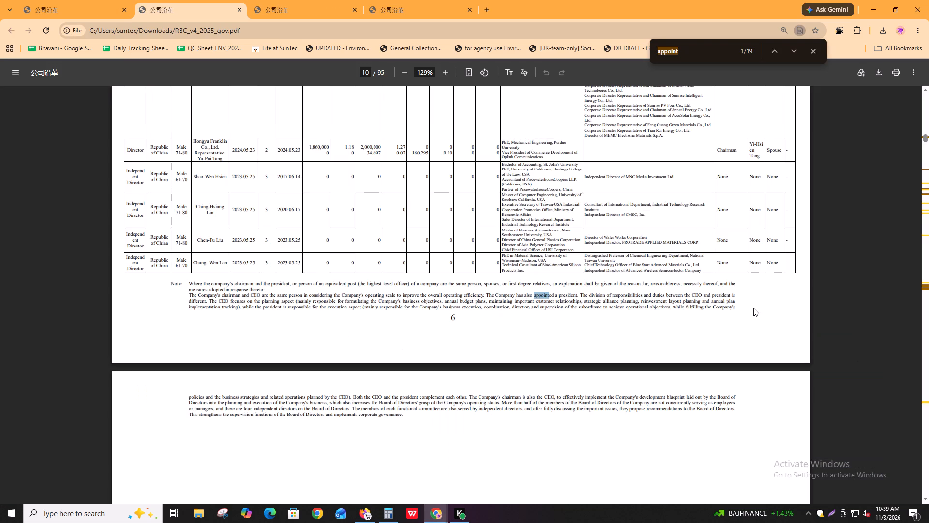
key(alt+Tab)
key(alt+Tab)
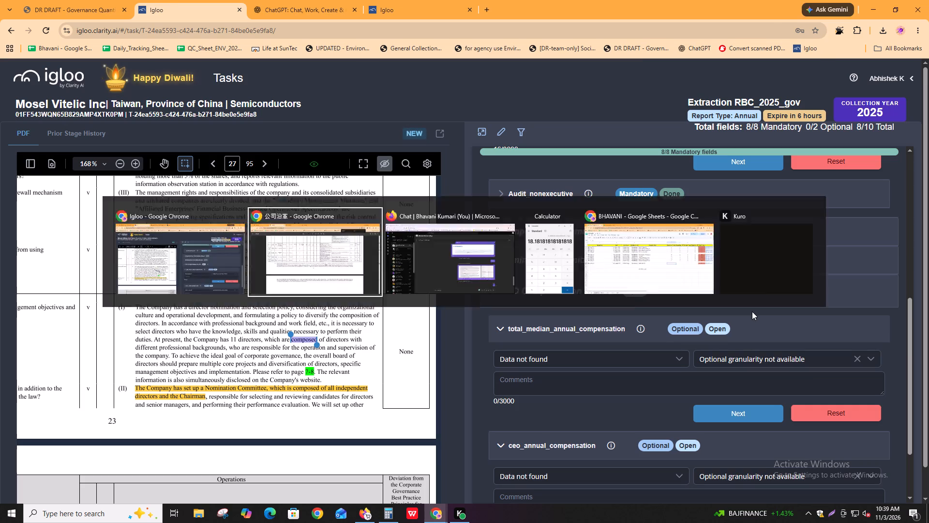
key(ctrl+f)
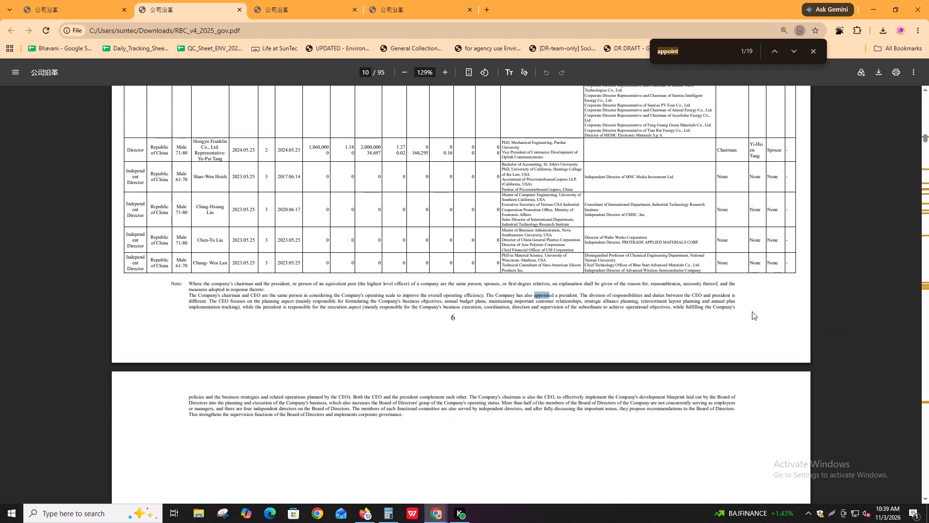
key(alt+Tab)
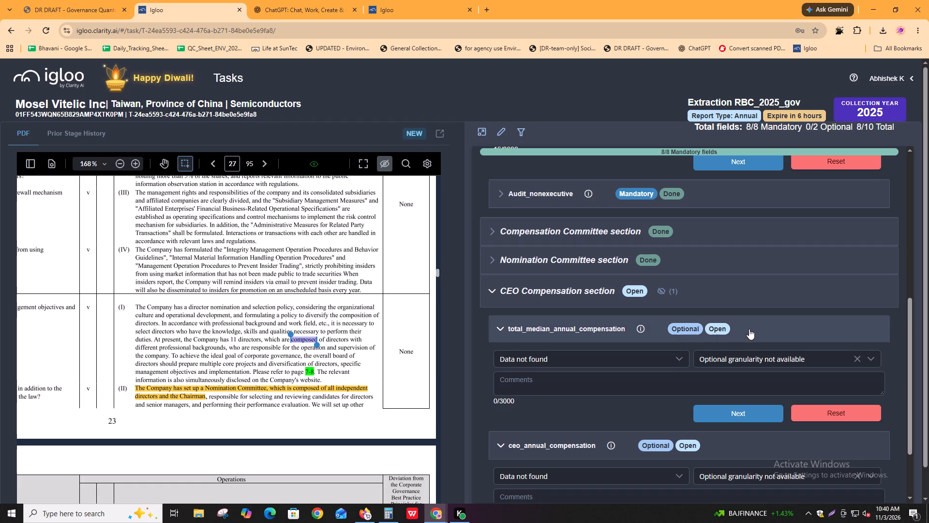
Switch to the local report RBC_v4_2025_gov.pdf and search it for "median".
key(alt+Tab)
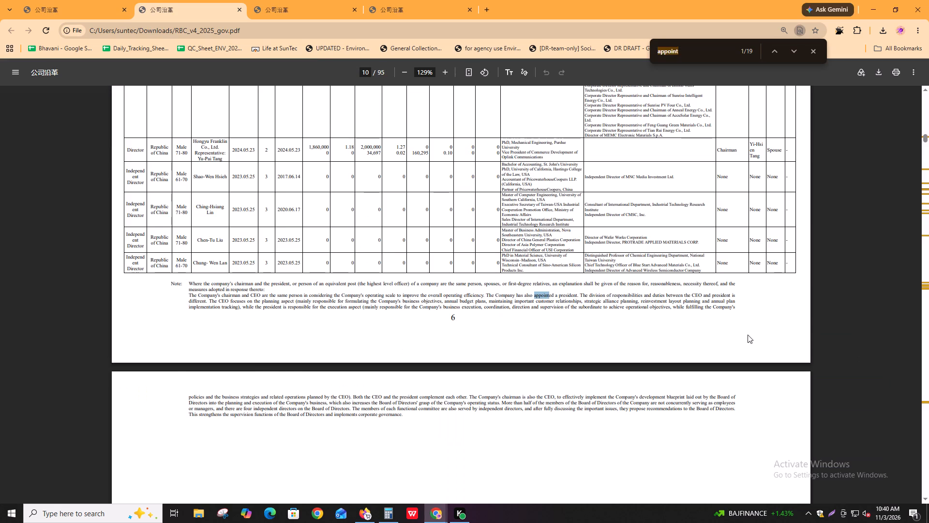
key(alt+Tab)
key(alt+Tab)
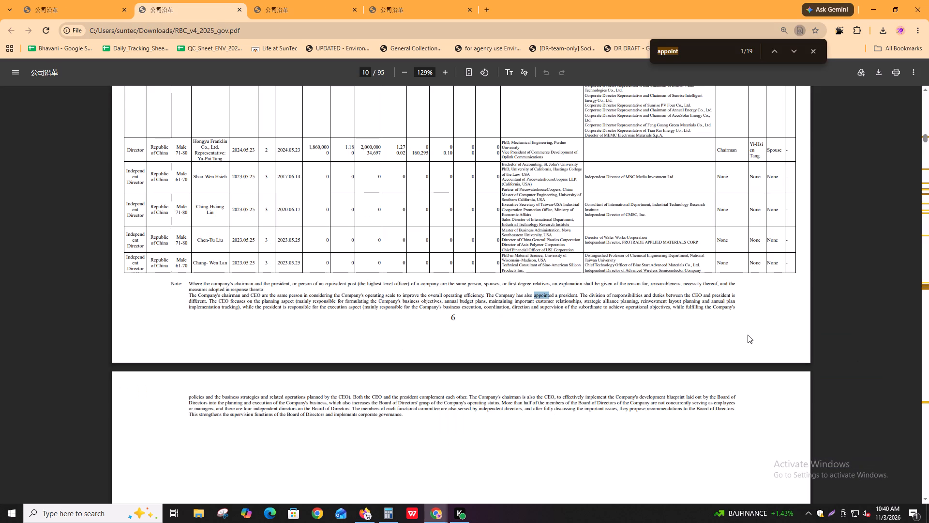
key(ctrl+f)
text(median)
key(Return)
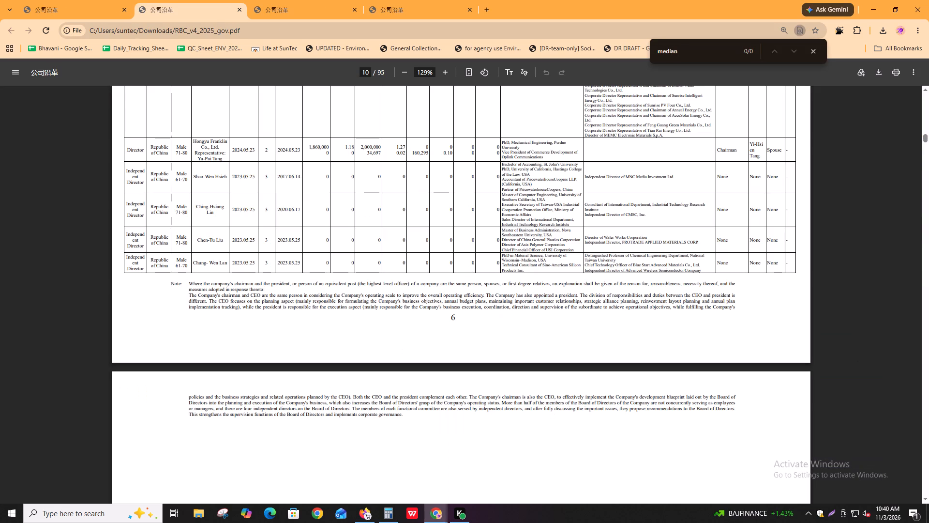
key(ctrl+f)
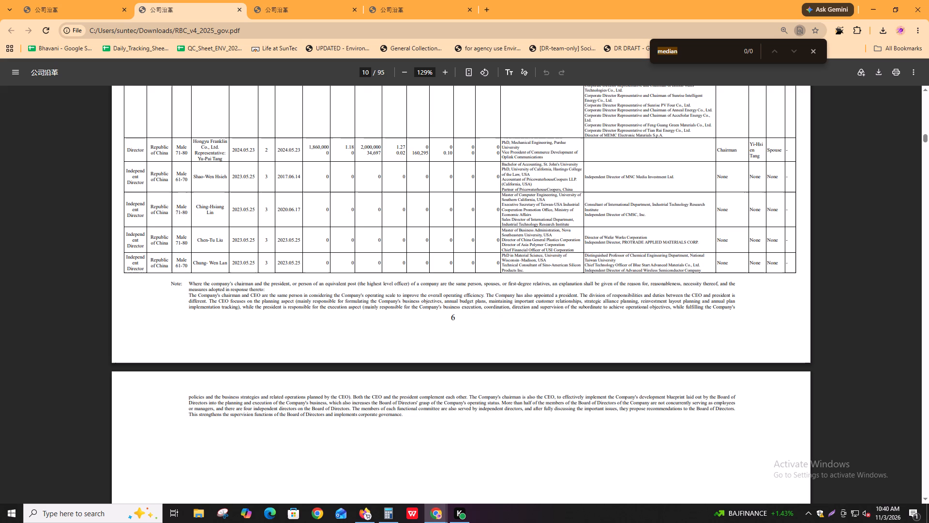
key(Return)
key(Return)
key(Return)
key(Return)
Search the report for "ceo" and go to the first match, in the Chairman's row of the board members table.
key(ctrl+f)
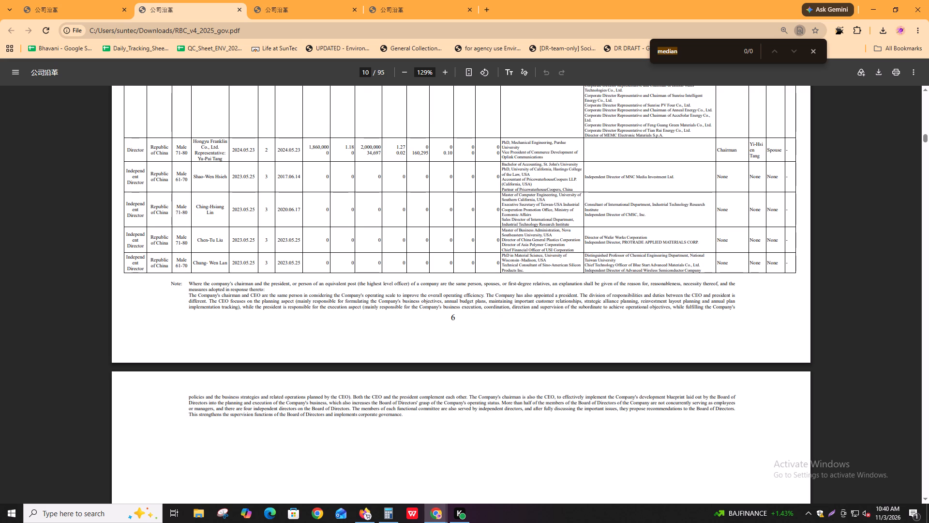
text(cepo)
key(Insert)
key(Insert)
key(Insert)
key(Insert)
key(BackSpace)
key(BackSpace)
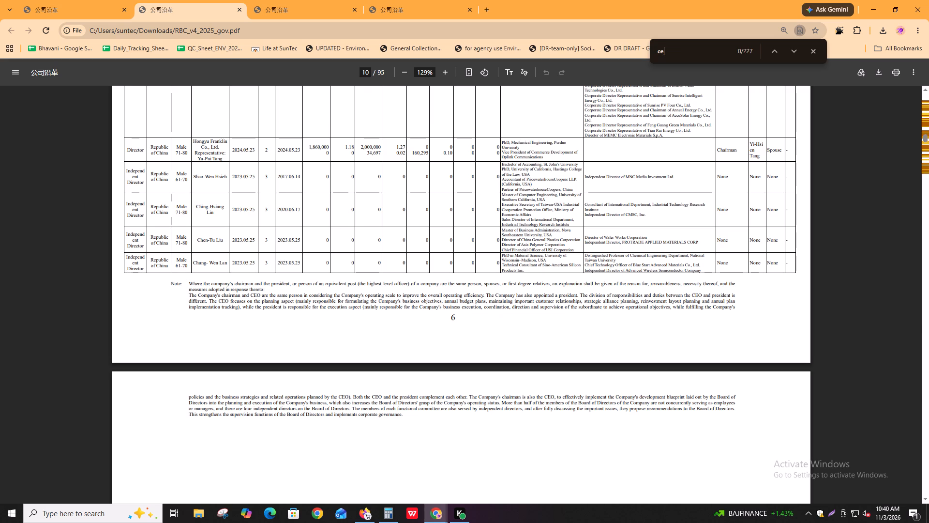
key(o)
key(Return)
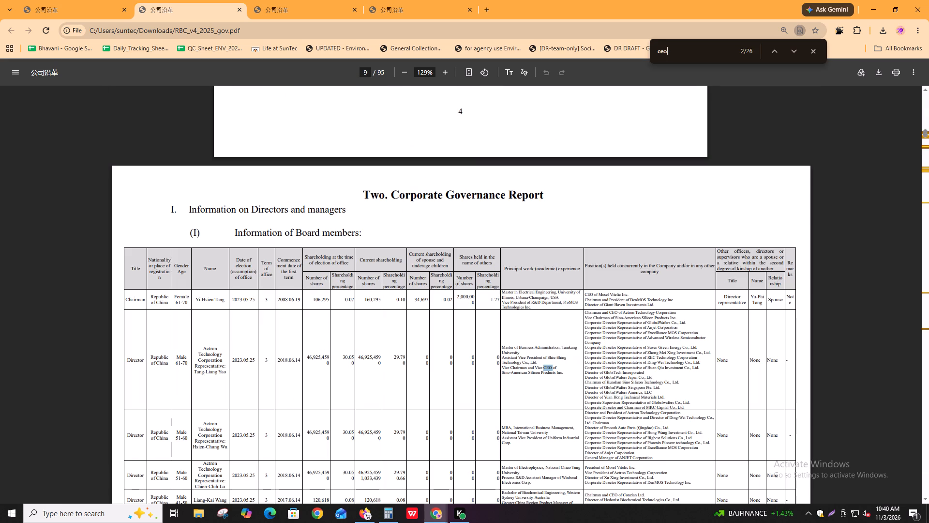
key(shift+Return)
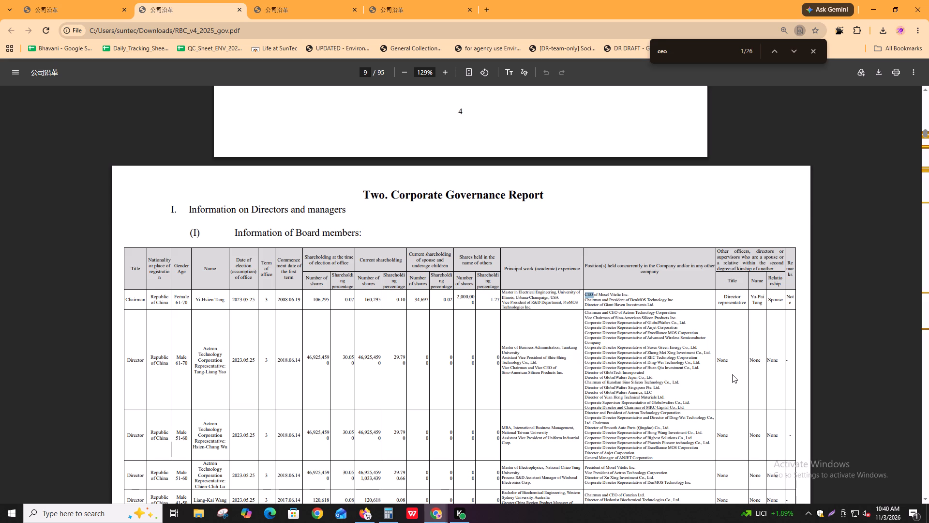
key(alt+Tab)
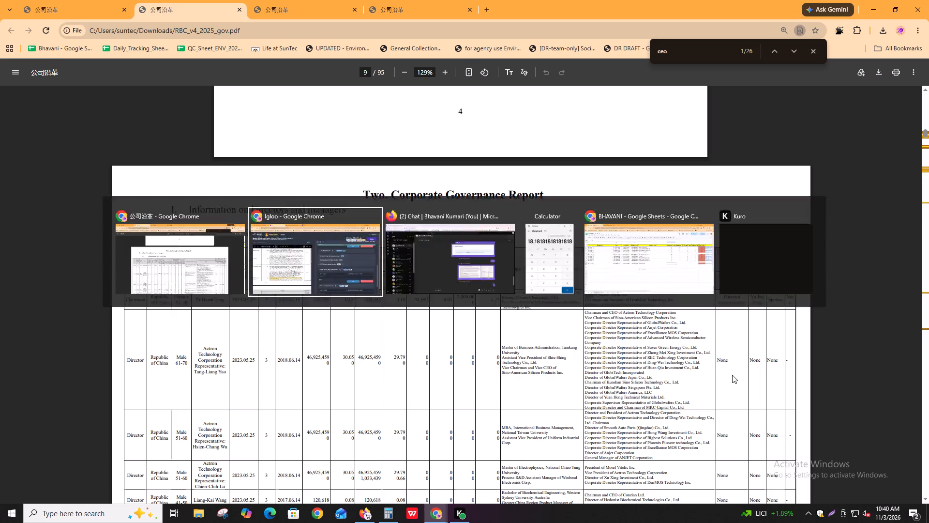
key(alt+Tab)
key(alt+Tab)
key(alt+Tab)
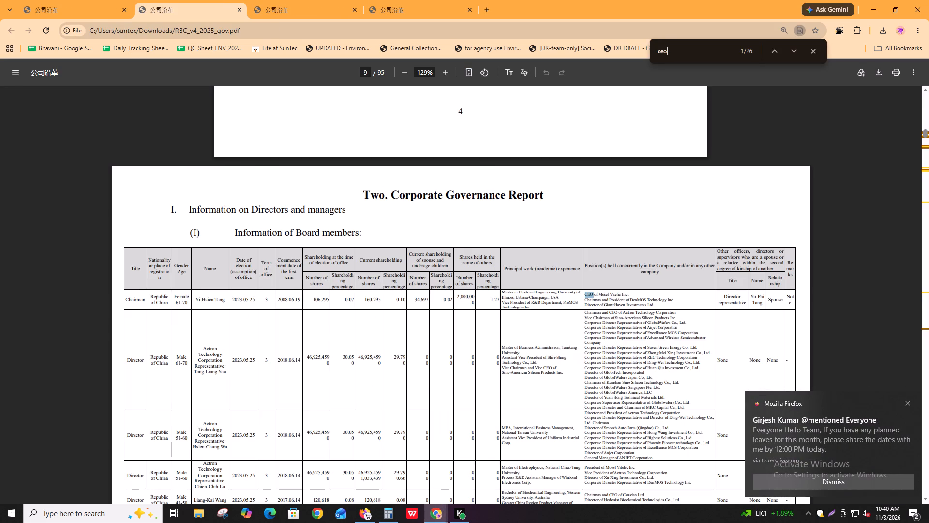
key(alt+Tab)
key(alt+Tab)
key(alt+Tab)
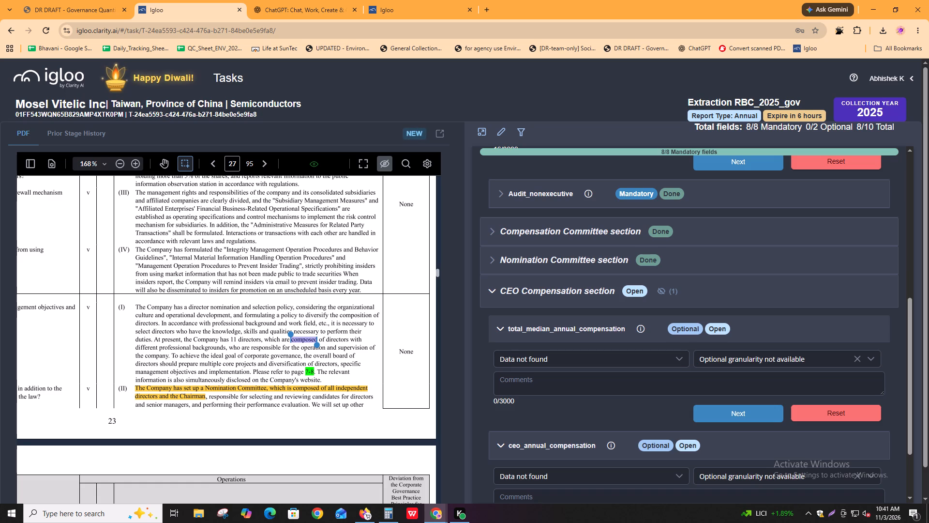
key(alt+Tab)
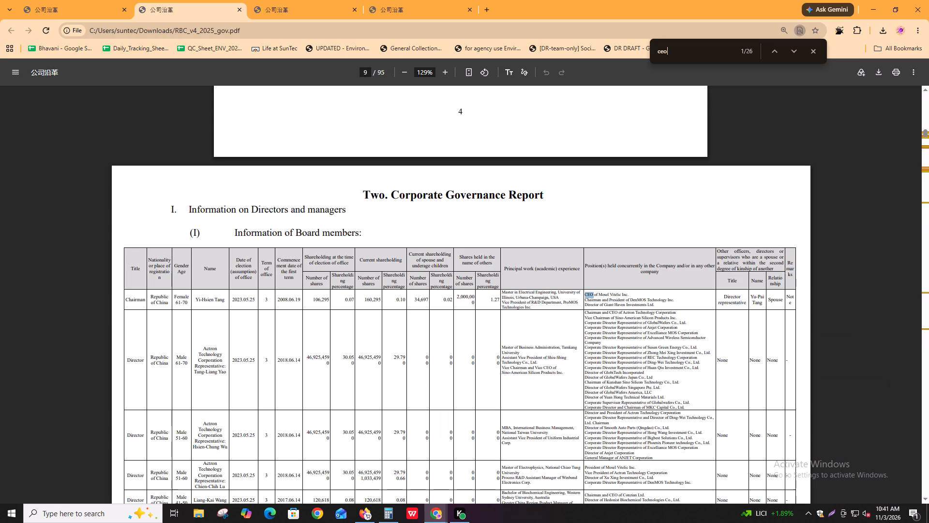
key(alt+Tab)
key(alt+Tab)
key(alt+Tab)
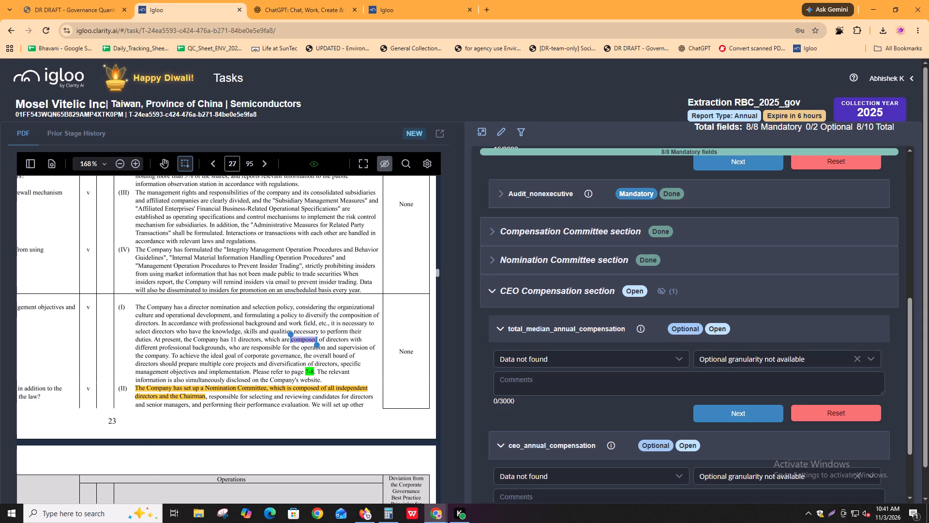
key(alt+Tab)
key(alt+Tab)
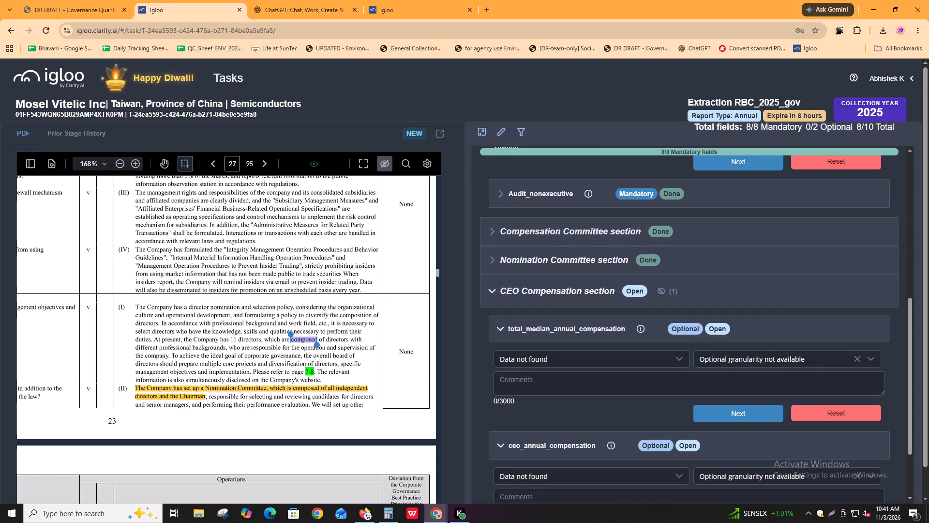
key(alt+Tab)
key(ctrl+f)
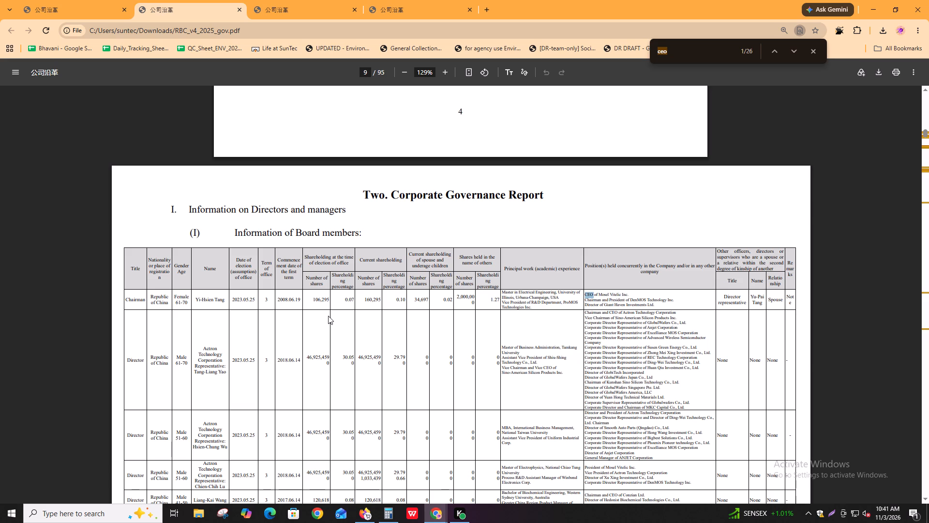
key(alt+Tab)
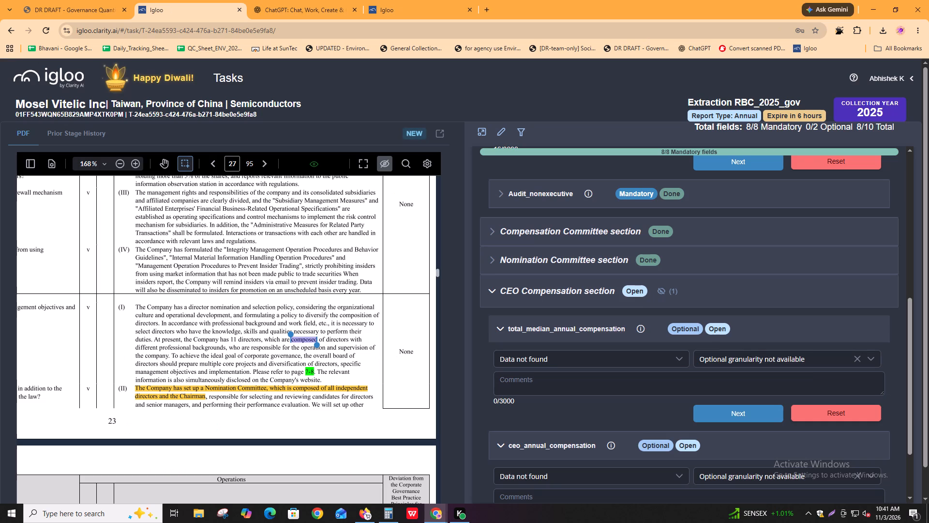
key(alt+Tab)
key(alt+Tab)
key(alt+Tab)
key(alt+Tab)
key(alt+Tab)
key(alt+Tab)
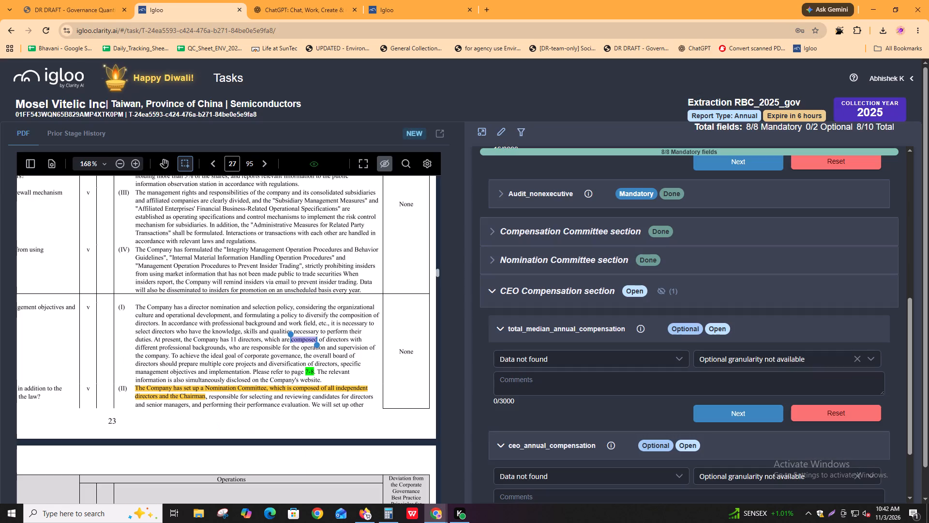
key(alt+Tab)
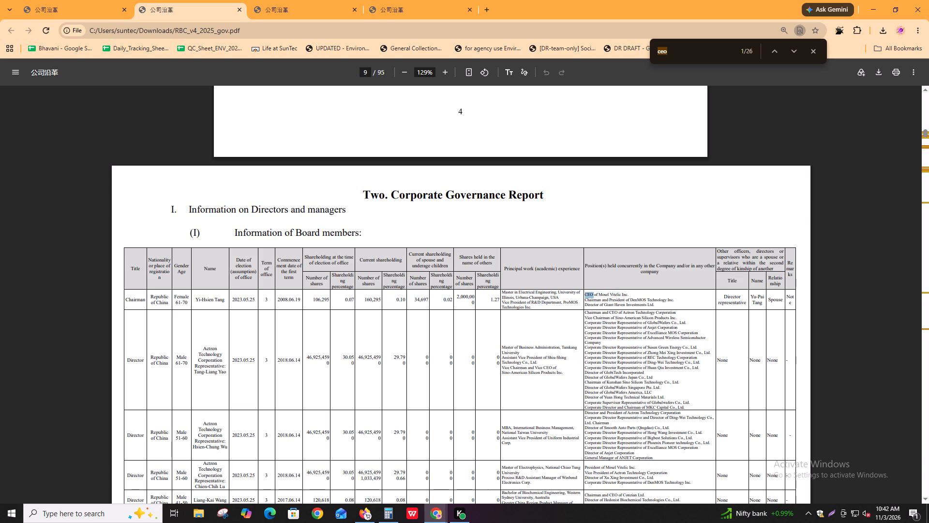
Return from the local report to the Mosel Vitelic extraction task and review its CEO Compensation fields.
key(alt+Tab)
key(alt+Tab)
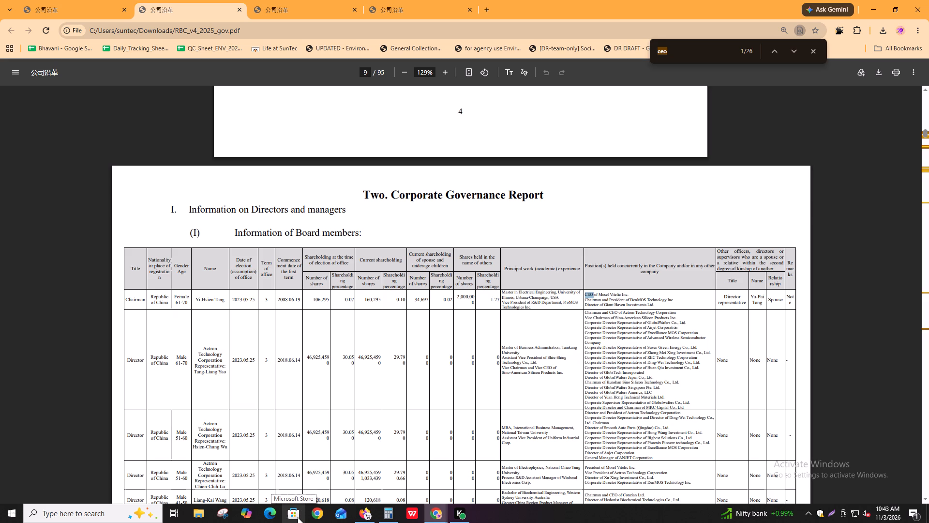
key(alt+Tab)
key(alt+Tab)
key(alt+Tab)
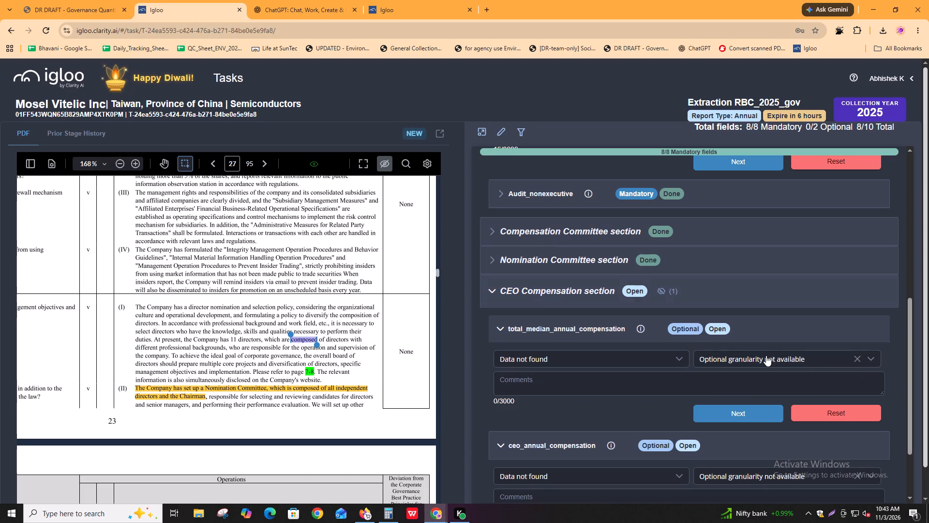
key(alt+Tab)
key(alt+Tab)
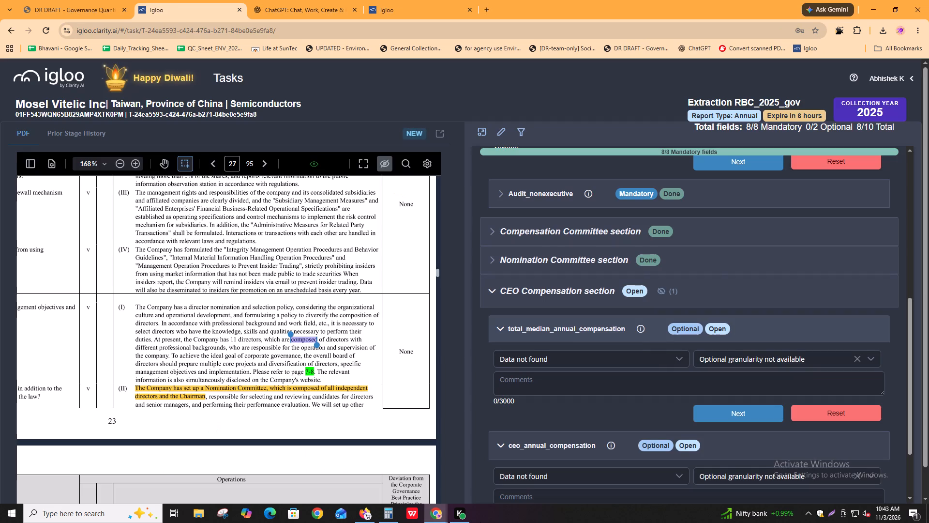
scroll(618, 325, down, 3)
click(490, 10)
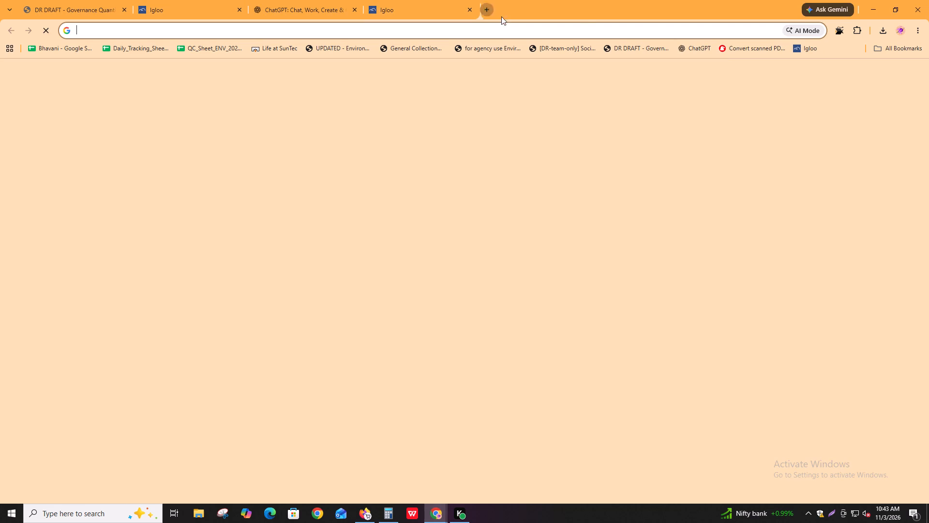
click(885, 71)
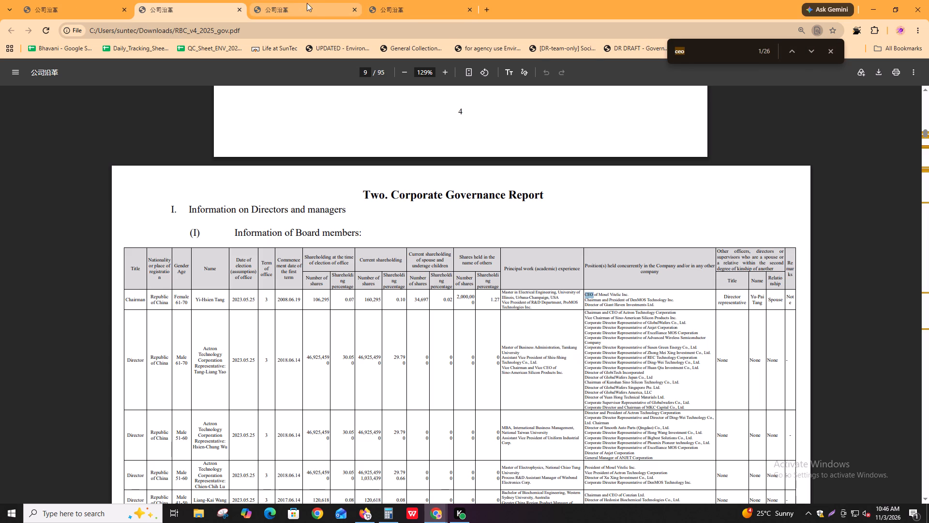
key(ctrl+v)
key(Return)
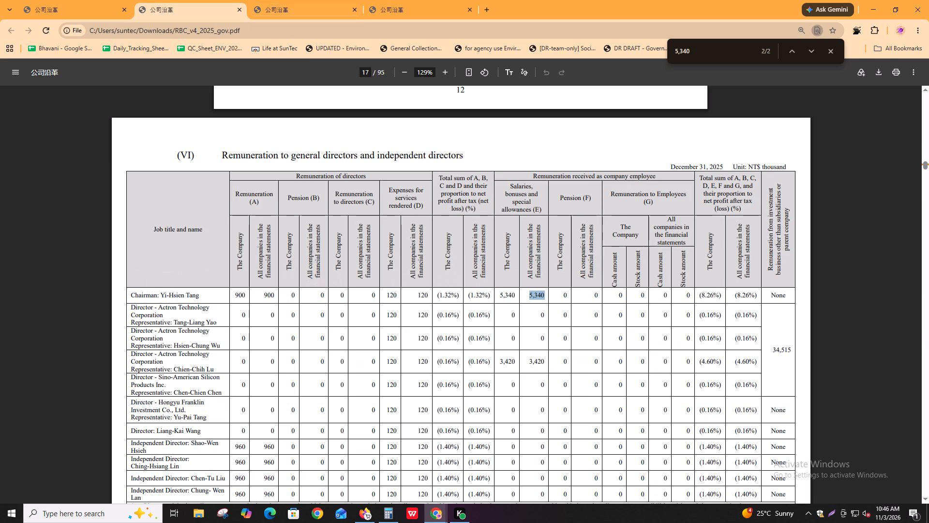
key(shift+Return)
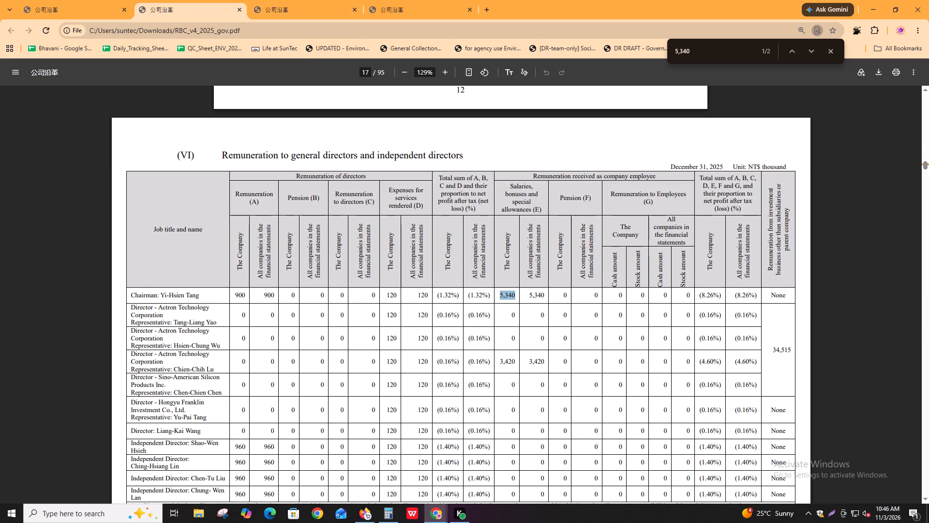
Examine the chairman's row and column headings in the directors' remuneration table, stepping through the matches for 5,340.
ctrl+scroll(501, 324, up, 2)
shift+scroll(501, 324, up, 1)
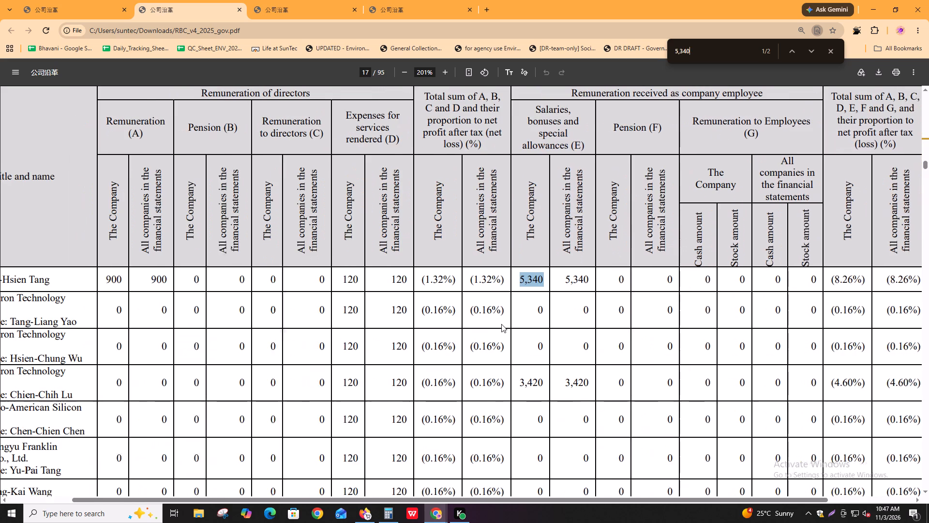
shift+scroll(502, 324, up, 3)
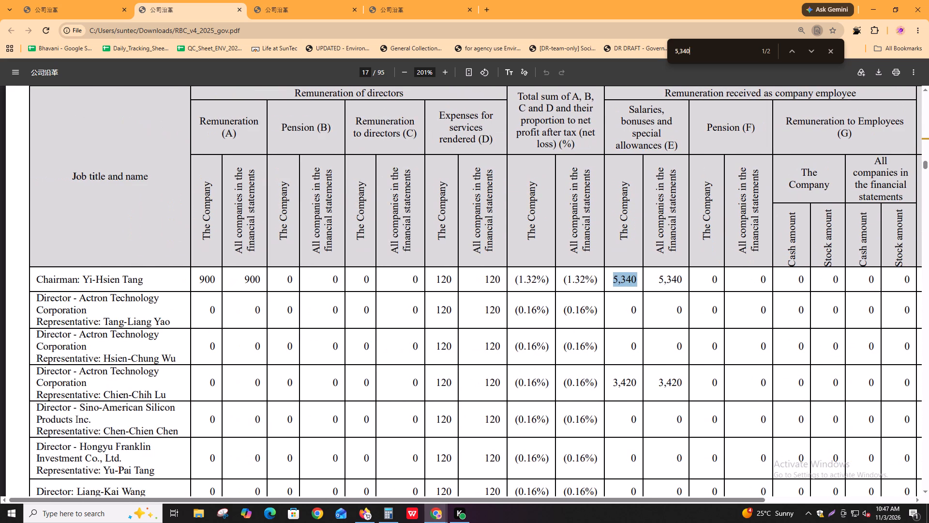
shift+scroll(503, 324, up, 3)
scroll(503, 325, up, 3)
ctrl+scroll(503, 325, down, 1)
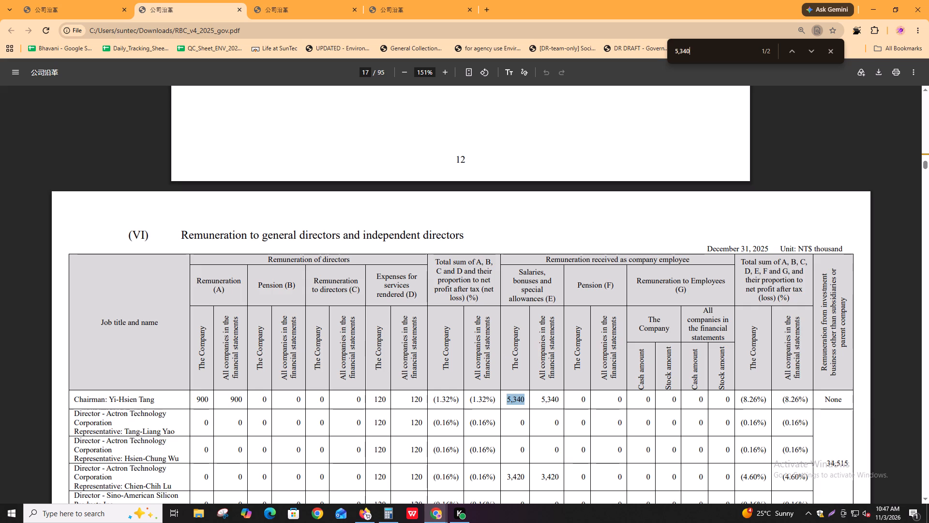
key(ctrl+f)
key(Return)
key(Return)
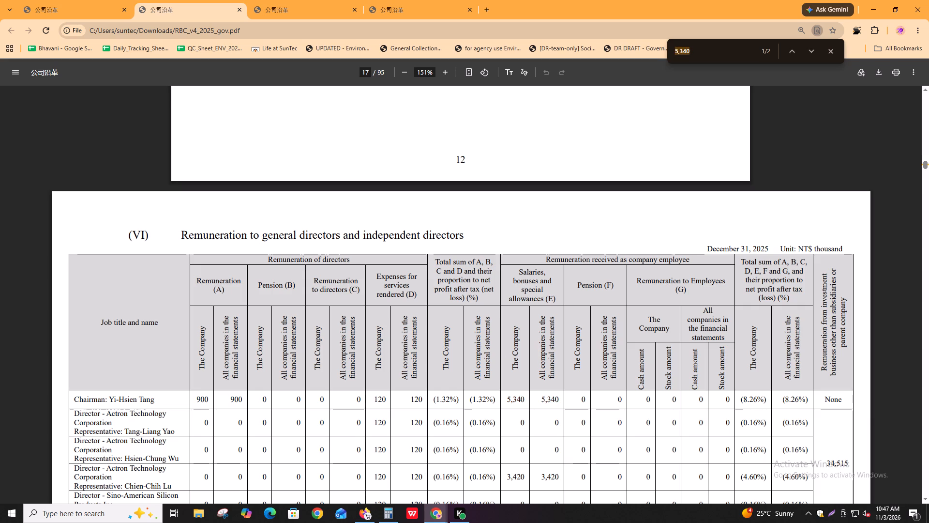
key(Return)
key(Return)
key(Return)
key(Return)
key(Return)
key(Return)
key(Return)
key(ctrl+f)
Search another open copy of the Mosel Vitelic annual report for "compensation" and examine the matching passages.
click(271, 0)
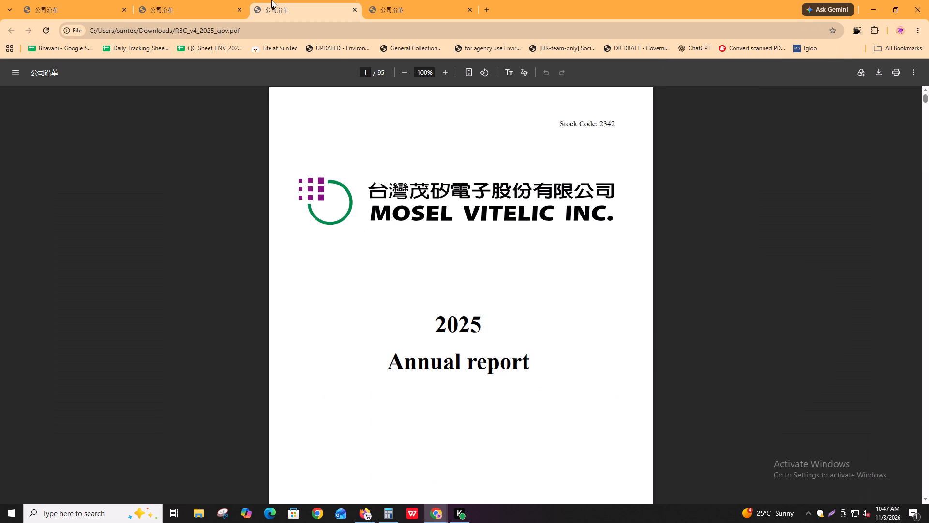
key(ctrl+f)
text(compensation)
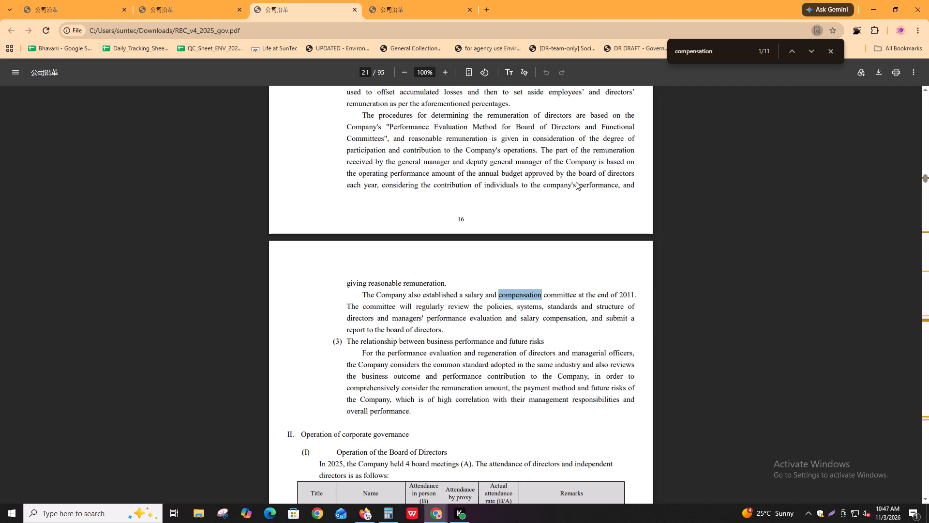
ctrl+scroll(509, 366, up, 3)
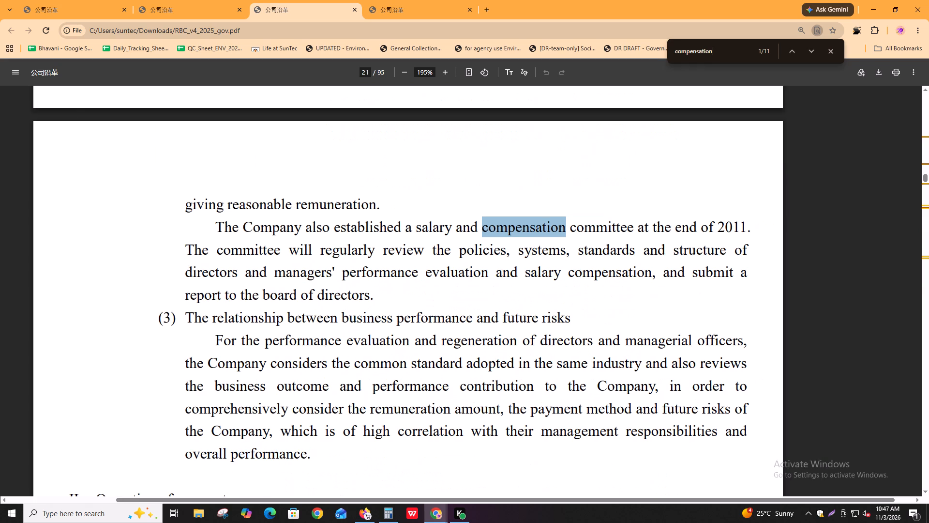
shift+scroll(517, 350, up, 1)
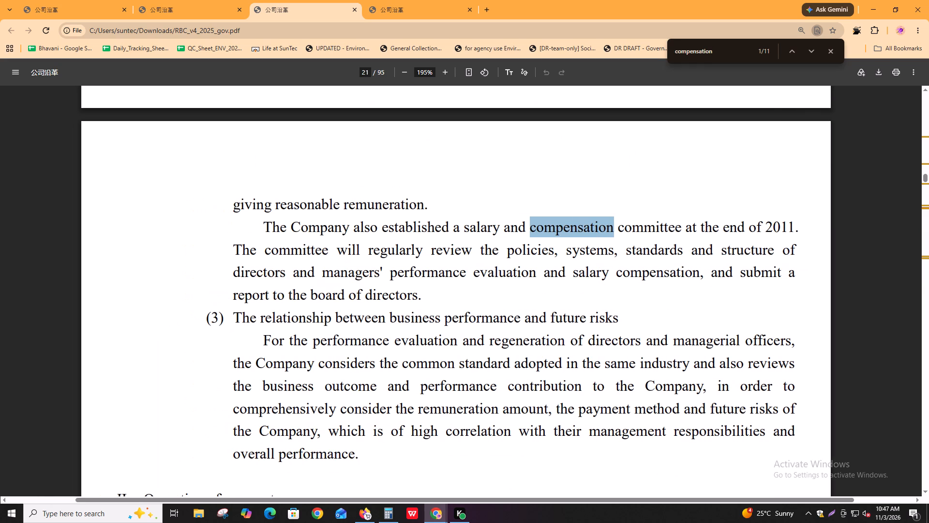
key(Return)
key(Return)
key(Return)
key(Return)
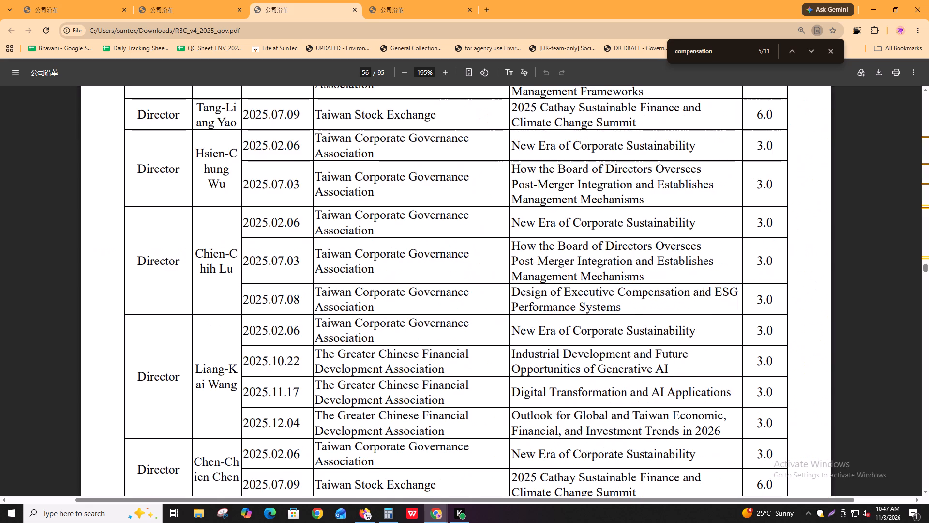
key(shift+Return)
key(Return)
key(Return)
key(Return)
key(Return)
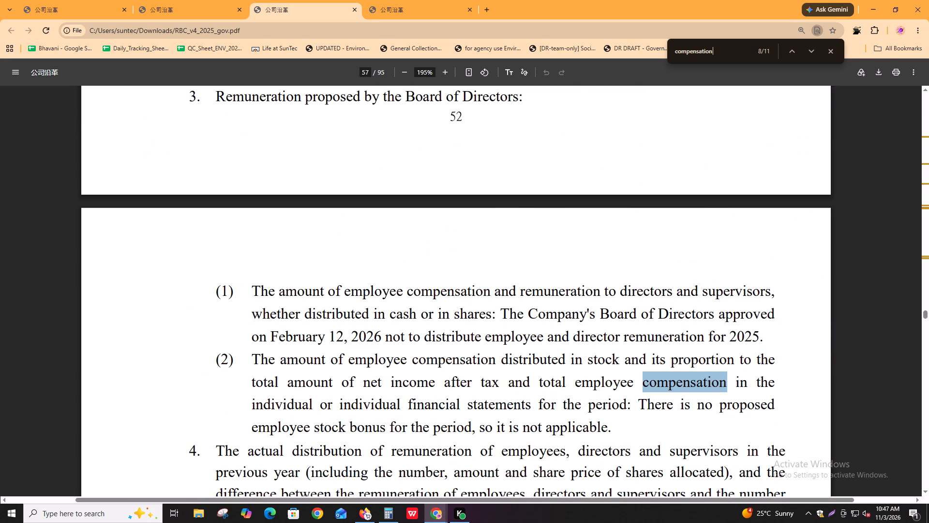
key(Return)
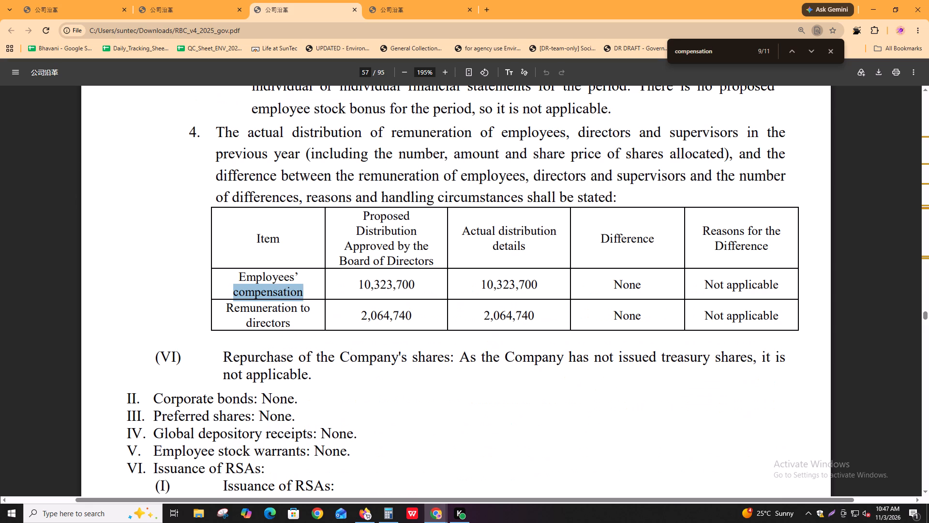
key(Return)
key(Return)
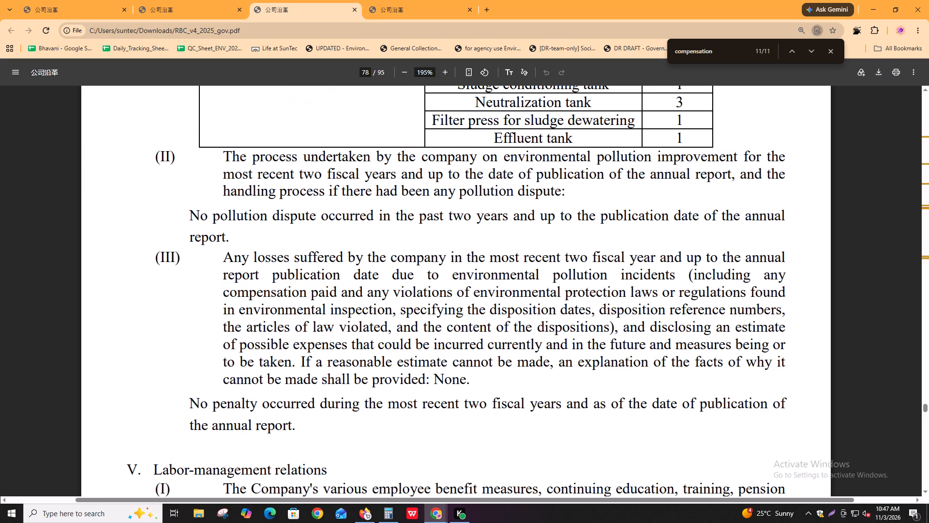
key(Return)
key(Return)
key(Return)
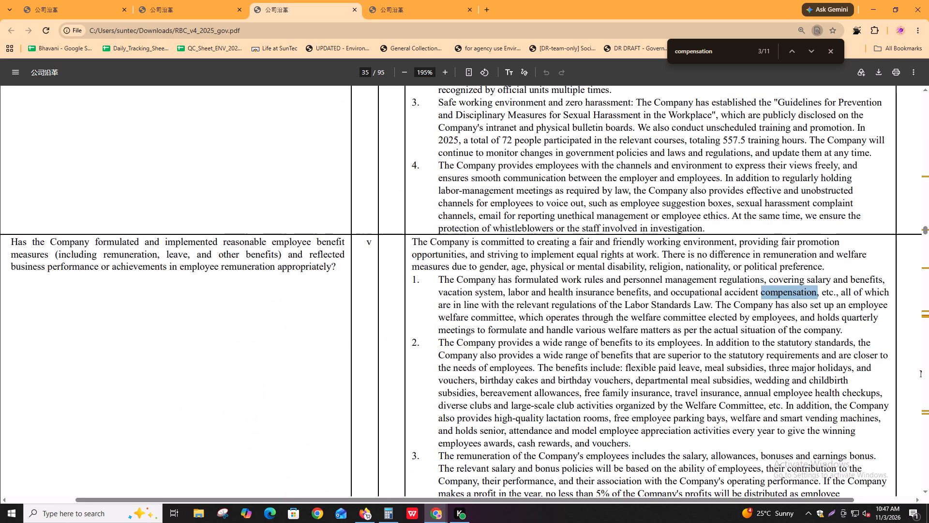
key(Return)
key(Return)
key(Return)
Search the annual report for "remuneration".
key(ctrl+f)
text(remuneration)
key(Return)
Search the annual report for "salary" and examine the General Manager and Deputy General Manager remuneration table.
key(ctrl+f)
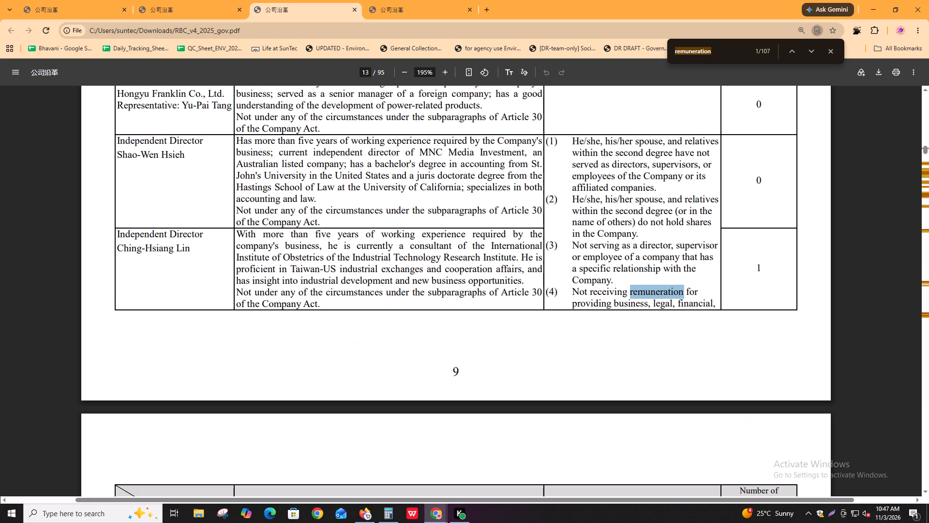
text(salary)
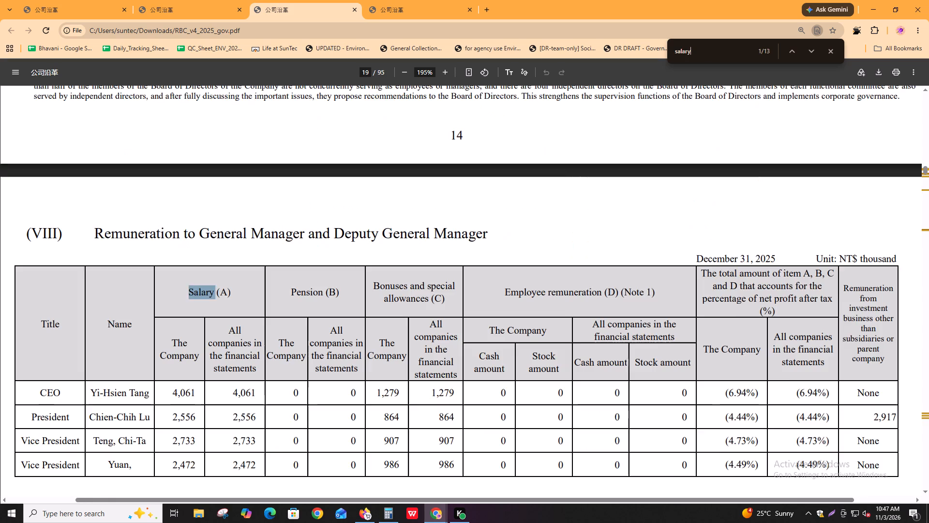
key(Return)
key(shift+Return)
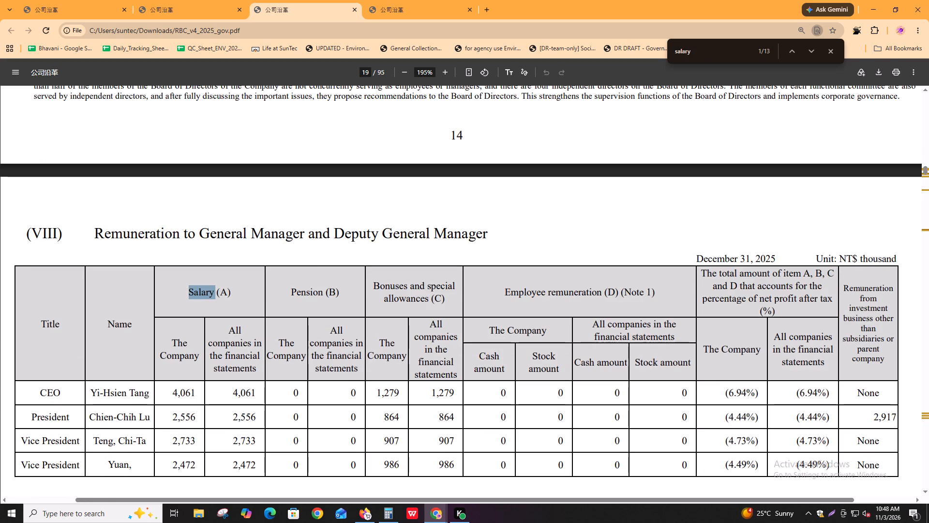
Copy the CEO's all-companies bonuses and special allowances figure, 1,279, from the remuneration table into Calculator.
drag(431, 396, 457, 395)
key(ctrl+c)
key(alt+Tab)
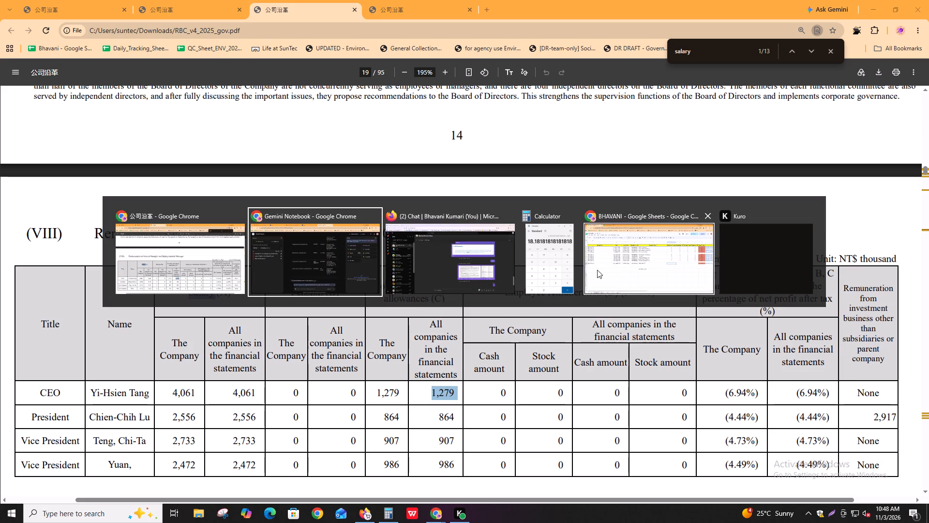
alt+click(555, 270)
click(736, 298)
key(ctrl+v)
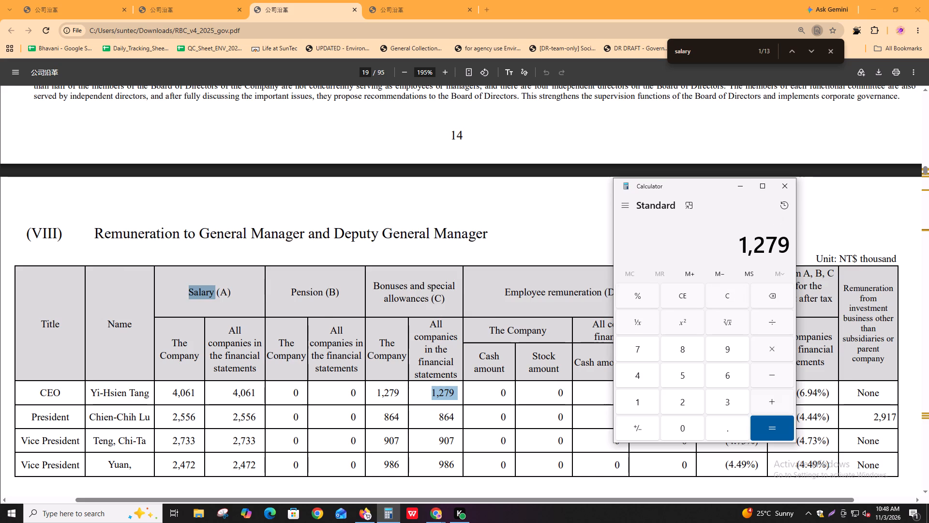
Add the CEO's all-companies salary figure, 4,061, from the remuneration table to the 1,279 in Calculator.
key(plus)
drag(225, 395, 279, 396)
click(247, 391)
drag(235, 391, 254, 393)
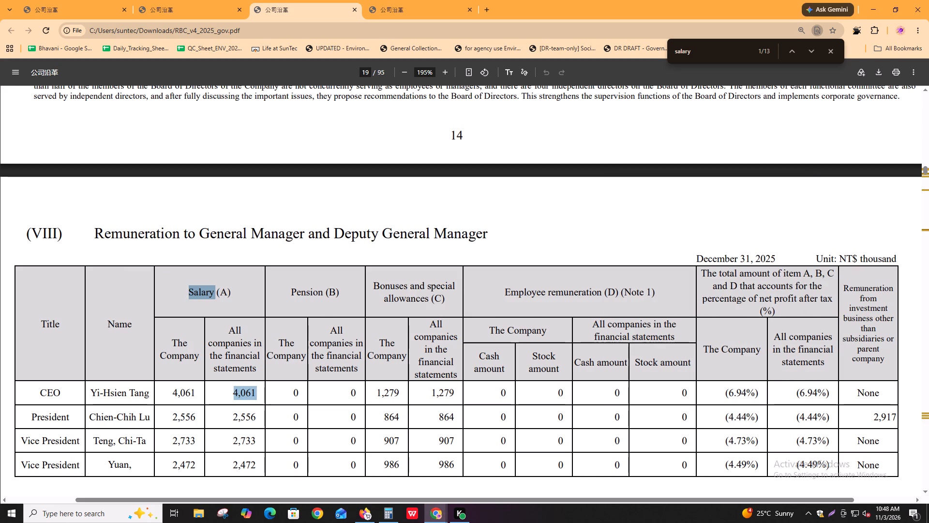
drag(254, 393, 261, 396)
key(ctrl+c)
key(alt+Tab)
key(ctrl+v)
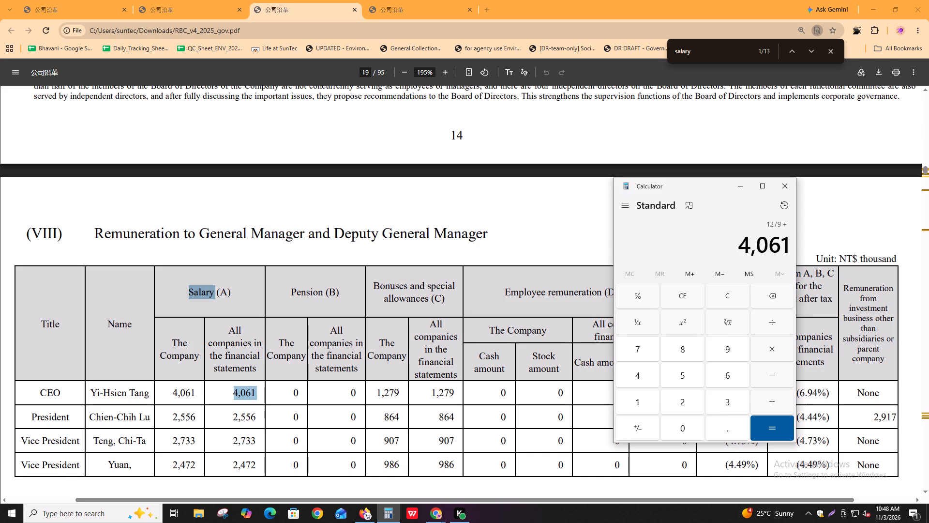
key(Return)
Step through the annual report's "salary" matches, examining the compensation passages and the Top 5 executives remuneration table.
click(227, 386)
key(ctrl+f)
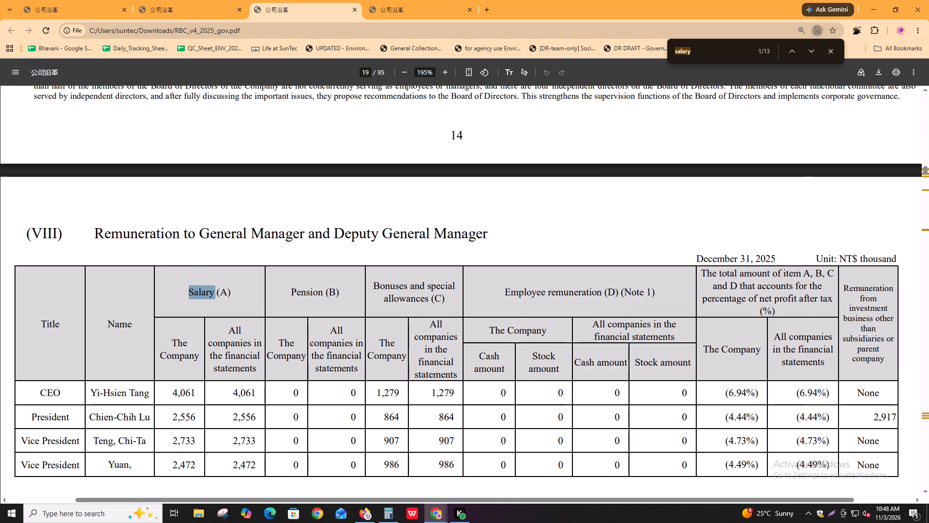
key(Return)
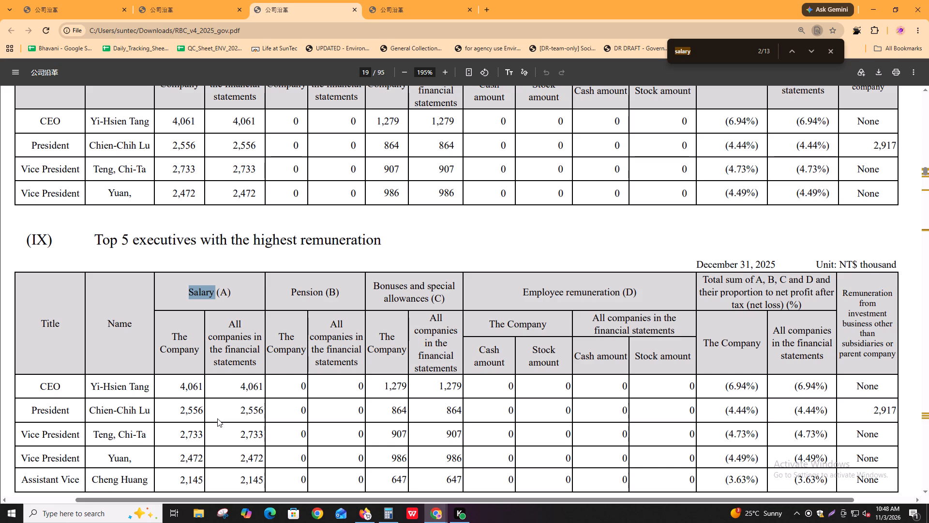
key(ctrl+f)
key(shift+Return)
key(Return)
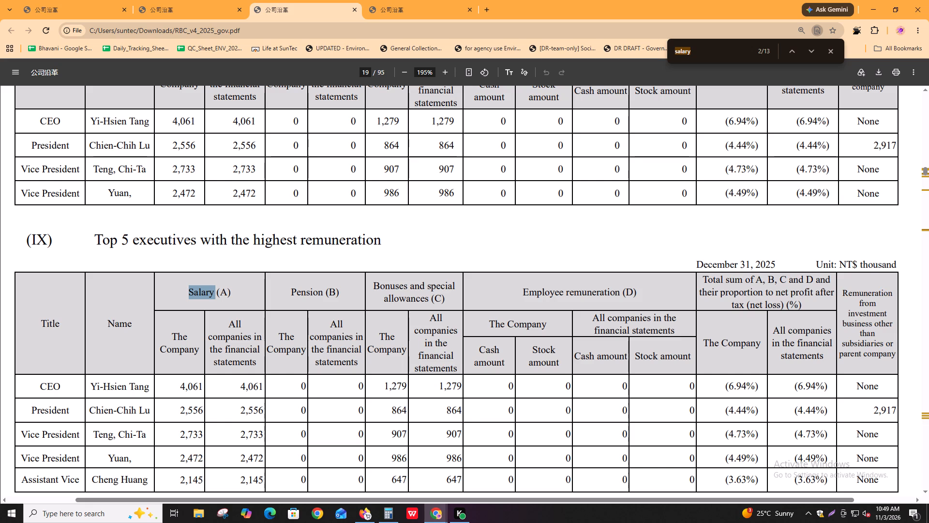
key(ctrl+f)
key(Return)
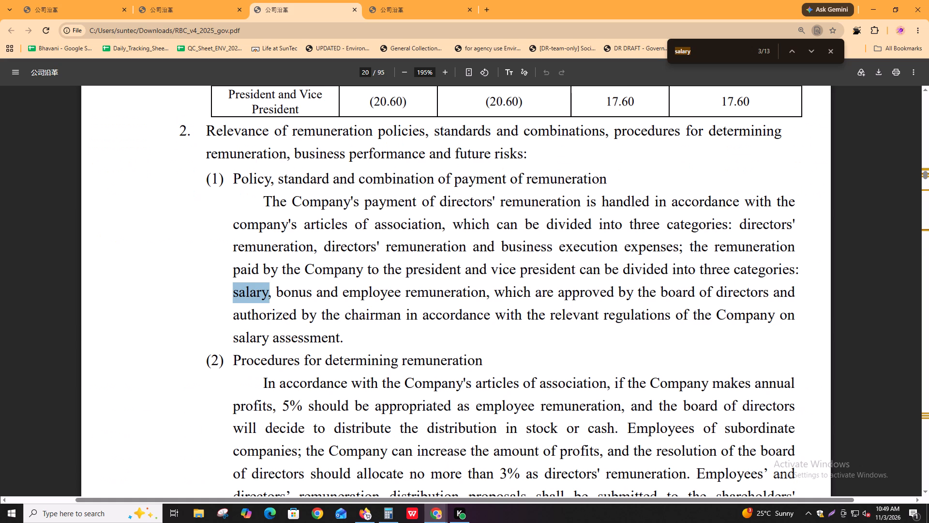
key(Return)
key(Return)
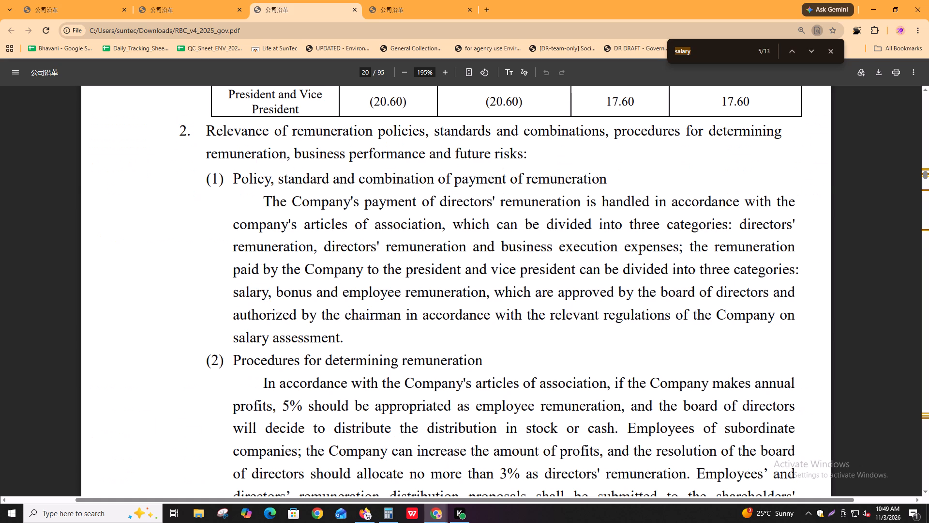
key(Return)
key(Return)
key(Return)
key(Return)
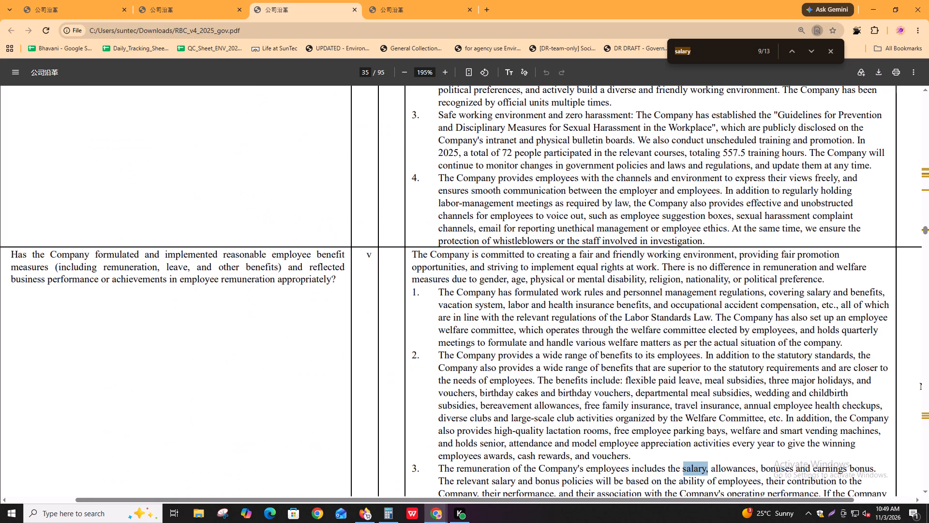
key(Return)
key(Return)
key(Return)
key(Return)
key(Return)
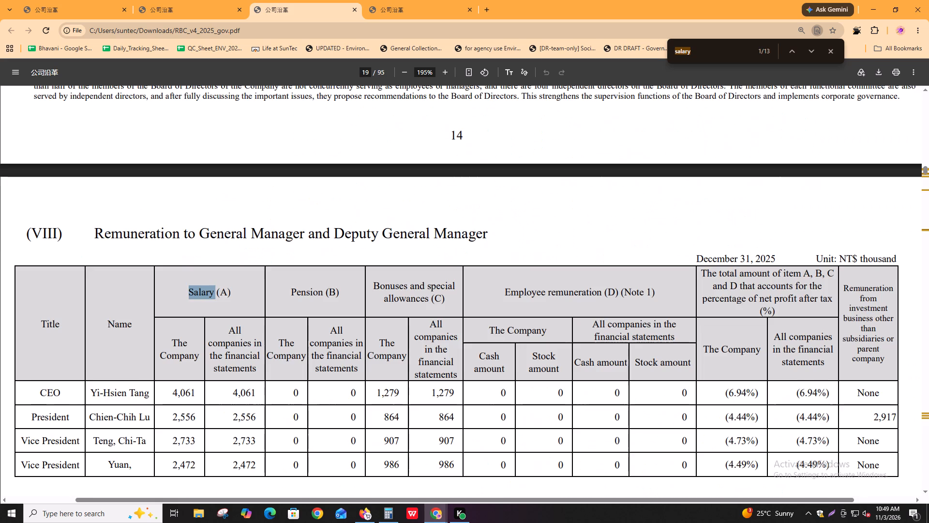
key(Return)
key(shift+Return)
key(Return)
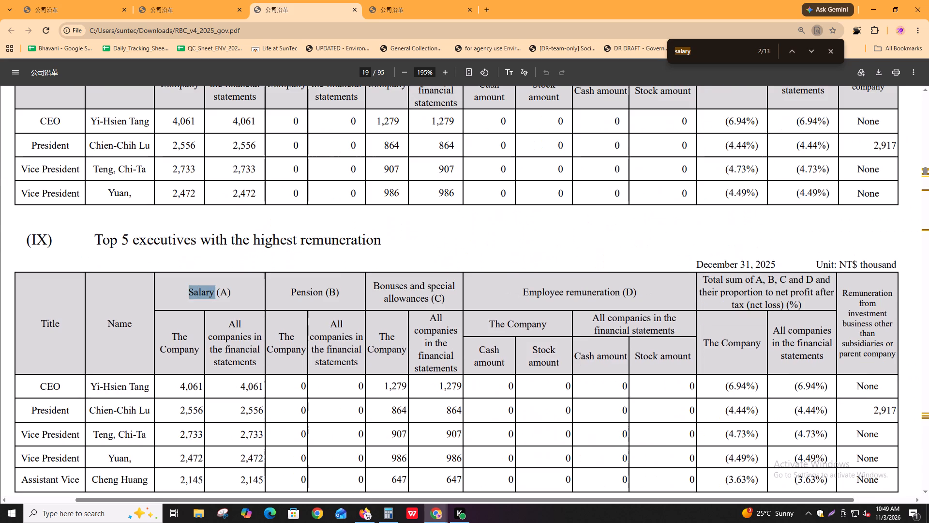
Switch to the Mosel Vitelic task in Igloo and go to page 19 of its report.
key(alt+Tab)
key(alt+Tab)
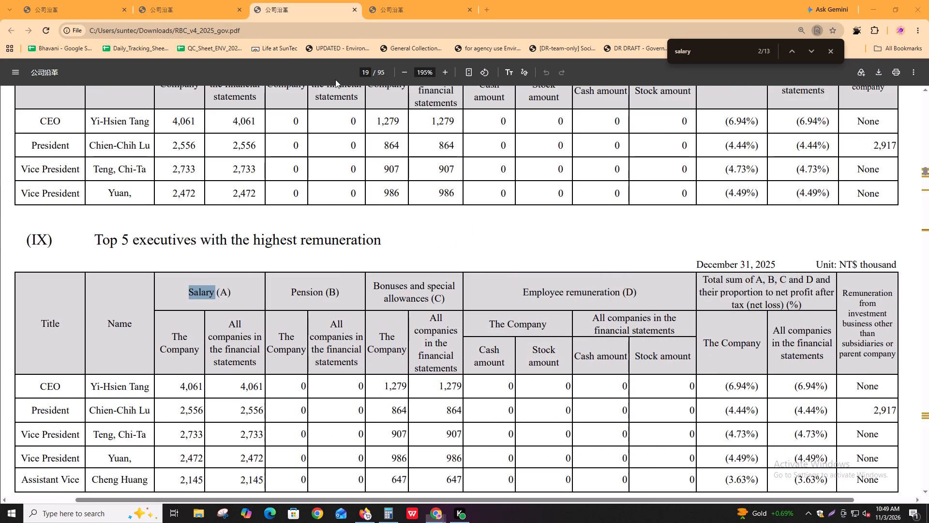
key(alt+Tab)
key(alt+Tab)
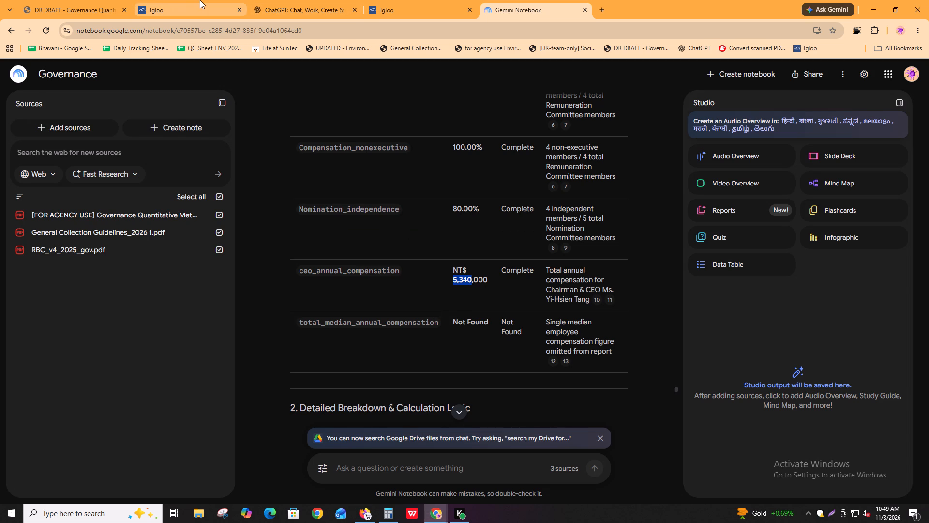
click(200, 0)
click(233, 161)
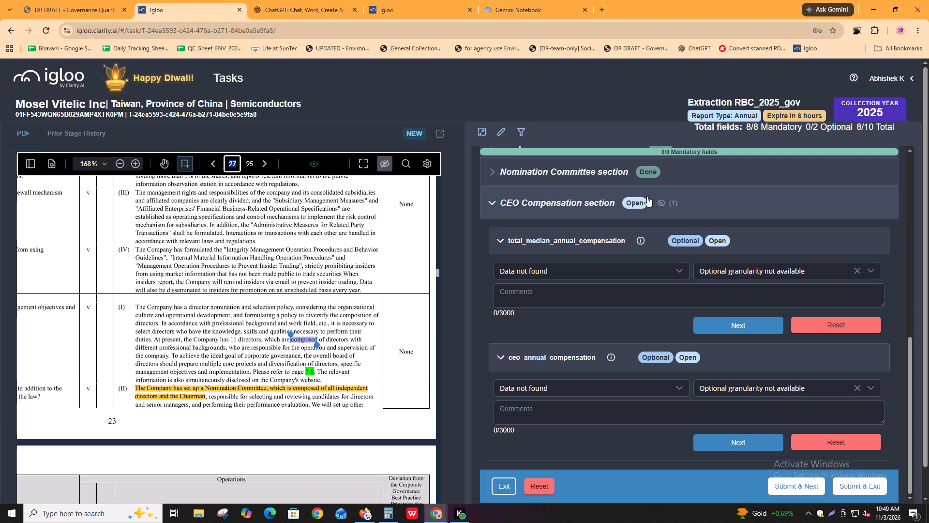
text(19)
key(Return)
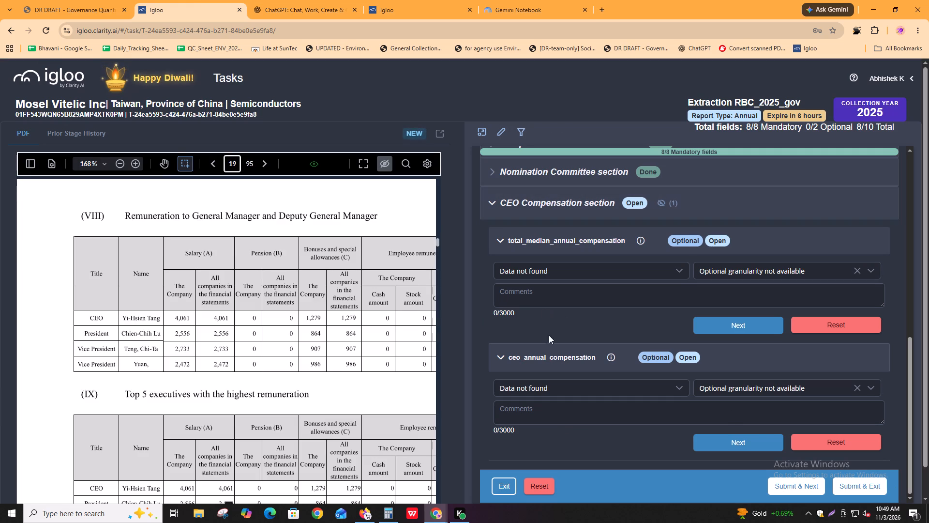
Set the total_median_annual_compensation not-found reason to "Data not found in reports".
click(549, 336)
click(719, 271)
click(721, 304)
Copy "There is no mention of total_median_annual_compensation in this report." from the BHAVANI spreadsheet's GOV sheet into that field's comments and complete the field.
key(alt+Tab)
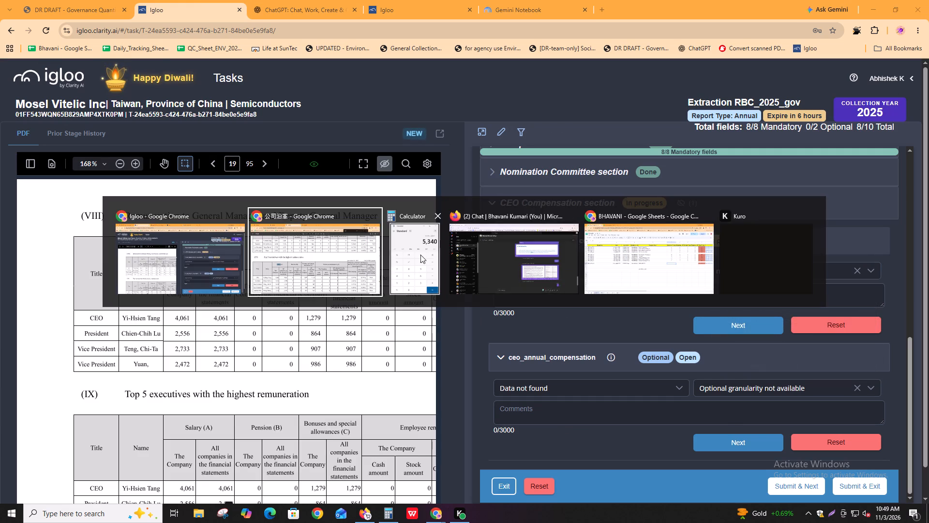
alt+click(608, 244)
click(243, 491)
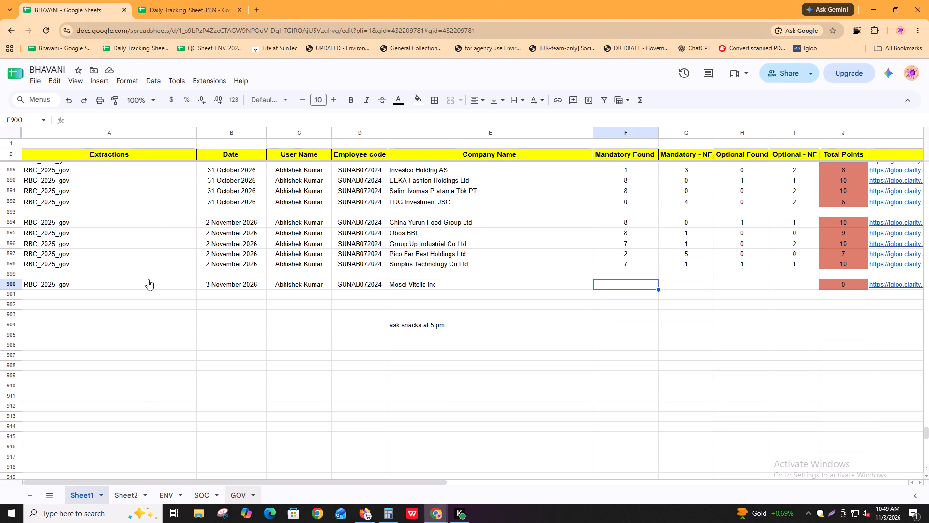
key(alt+Tab)
key(alt+Tab)
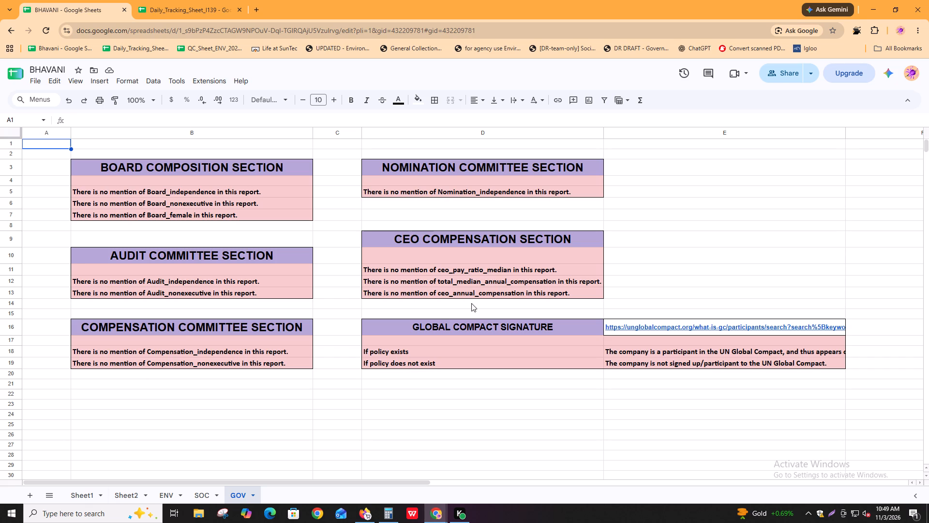
click(465, 292)
key(ctrl+c)
key(alt+Tab)
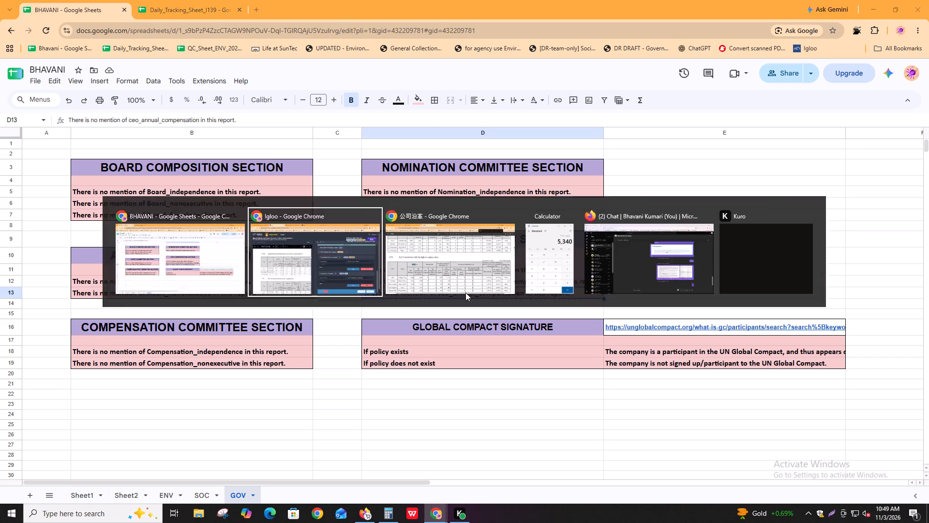
key(alt+Tab)
click(472, 284)
key(ctrl+c)
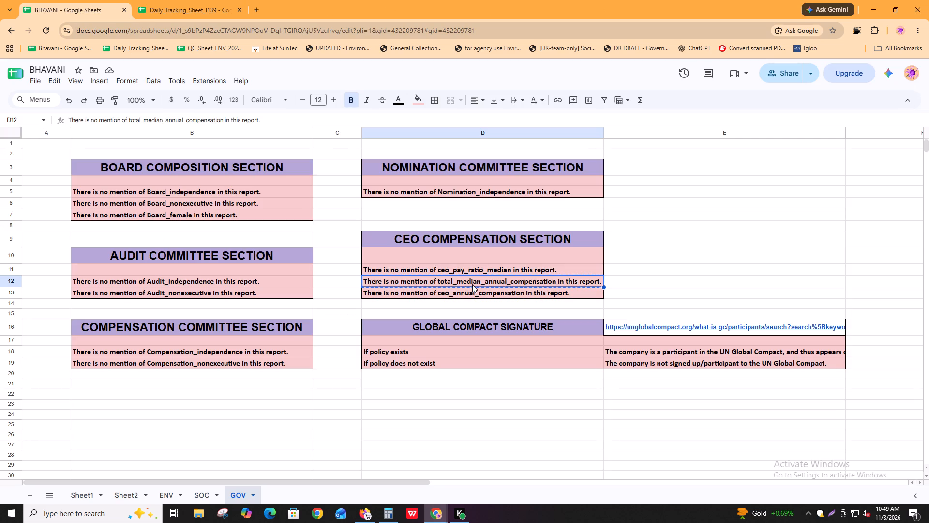
key(alt+Tab)
click(633, 302)
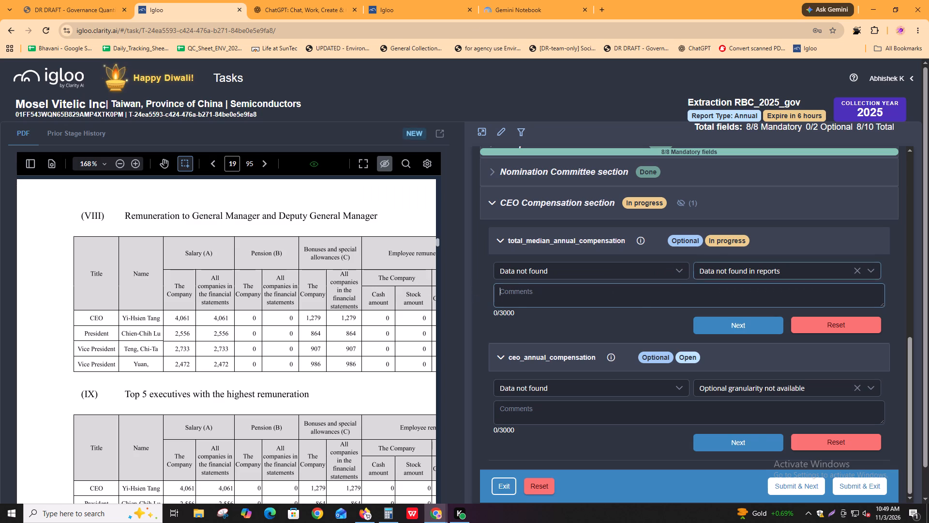
key(ctrl+v)
click(750, 316)
click(744, 328)
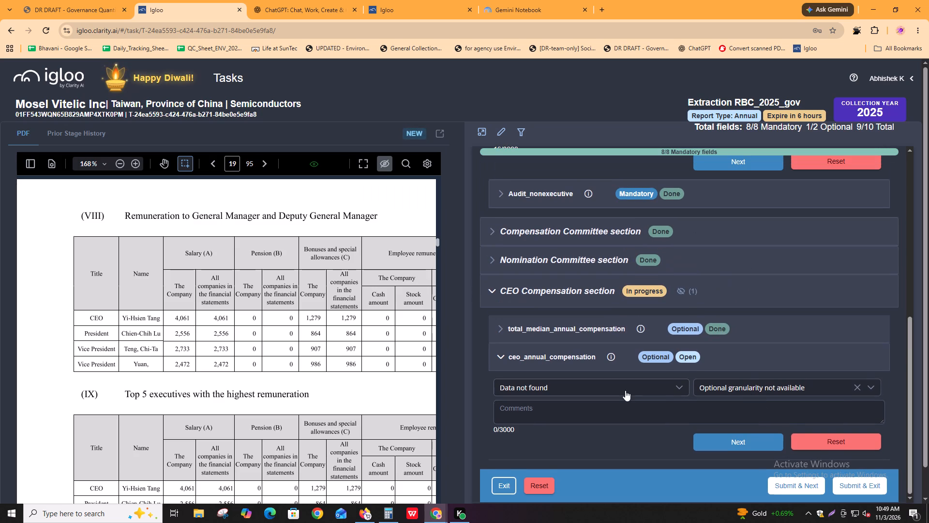
Mark ceo_annual_compensation as "Data found in the report" and tag the heading "Top 5 executives with the highest remuneration" as its source.
click(625, 390)
click(622, 402)
key(alt+Tab)
key(alt+Tab)
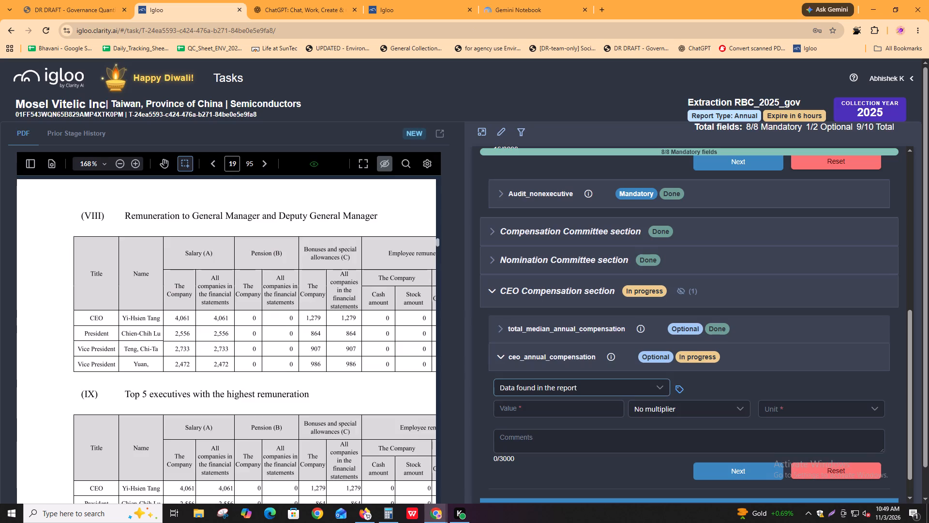
scroll(239, 480, down, 3)
shift+scroll(240, 470, down, 1)
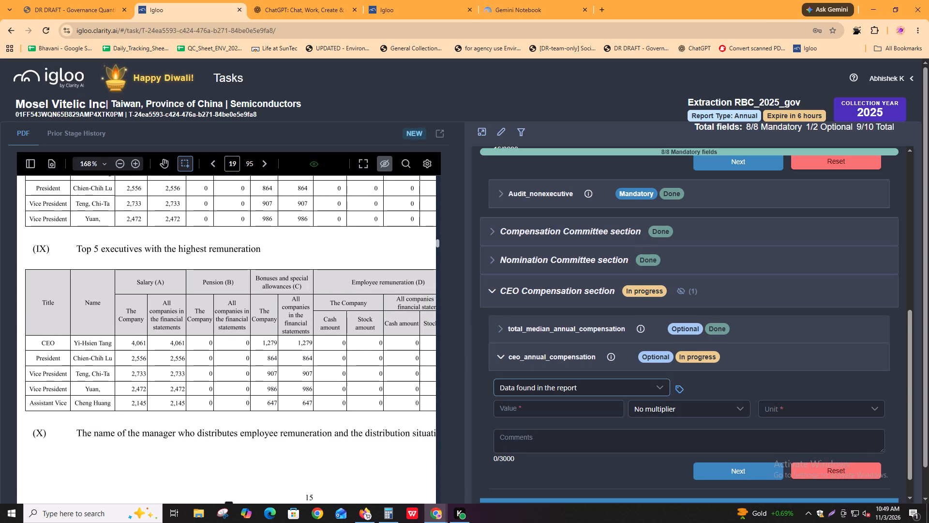
click(679, 385)
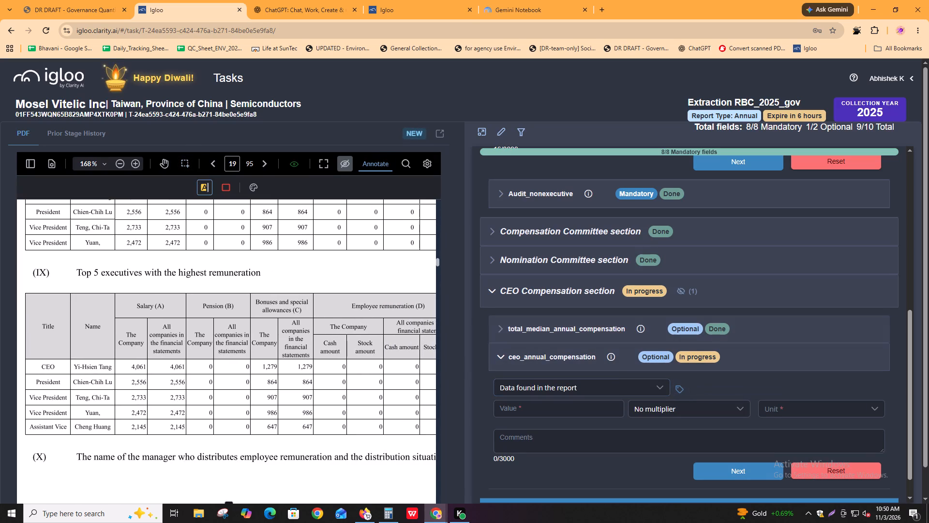
drag(70, 269, 265, 282)
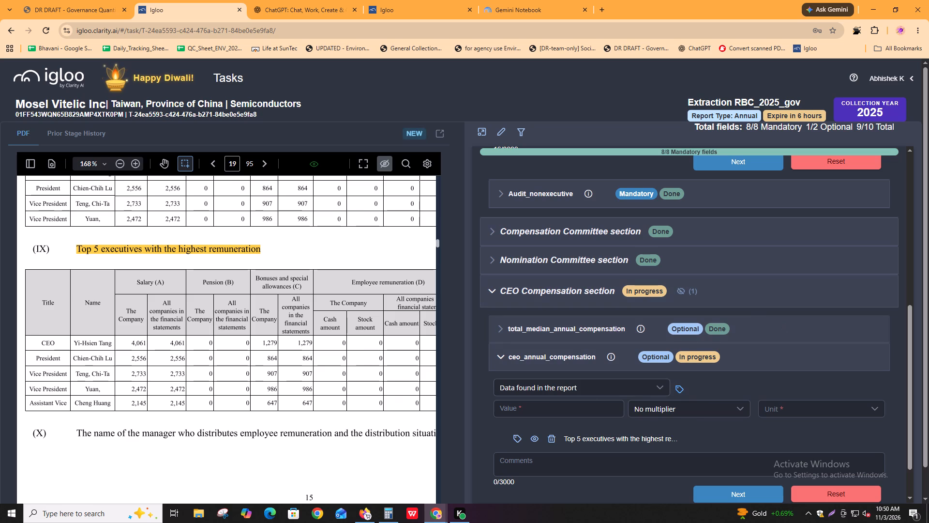
Enter "4,061 + 1,279 =" in the ceo_annual_compensation comments, copying the CEO's all-companies salary and bonus figures from the Top 5 executives table.
double_click(177, 342)
key(ctrl+c)
click(541, 474)
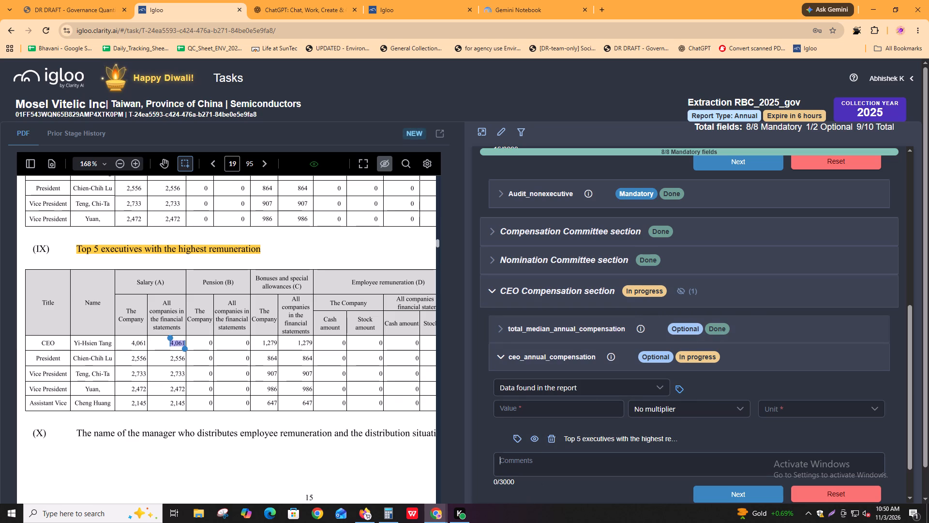
key(ctrl+v)
key(space)
text(+)
key(space)
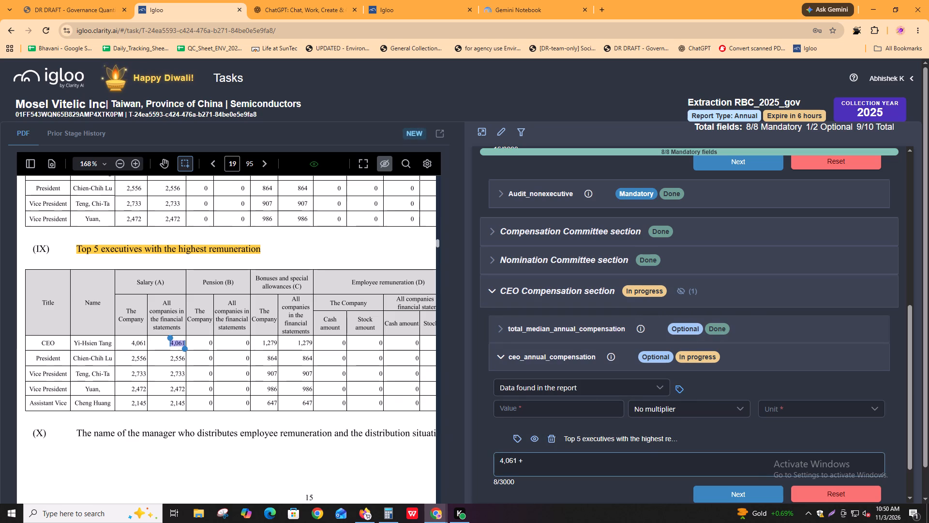
double_click(303, 343)
key(ctrl+c)
click(607, 464)
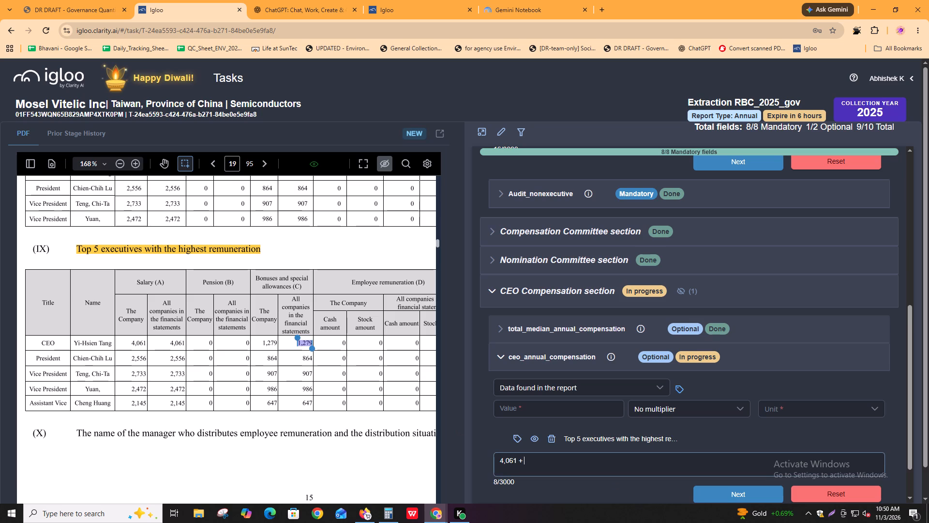
key(ctrl+v)
key(space)
text(=)
key(space)
Complete the ceo_annual_compensation comments calculation with the result 5,340, copied from Calculator.
key(alt+Tab)
alt+click(169, 257)
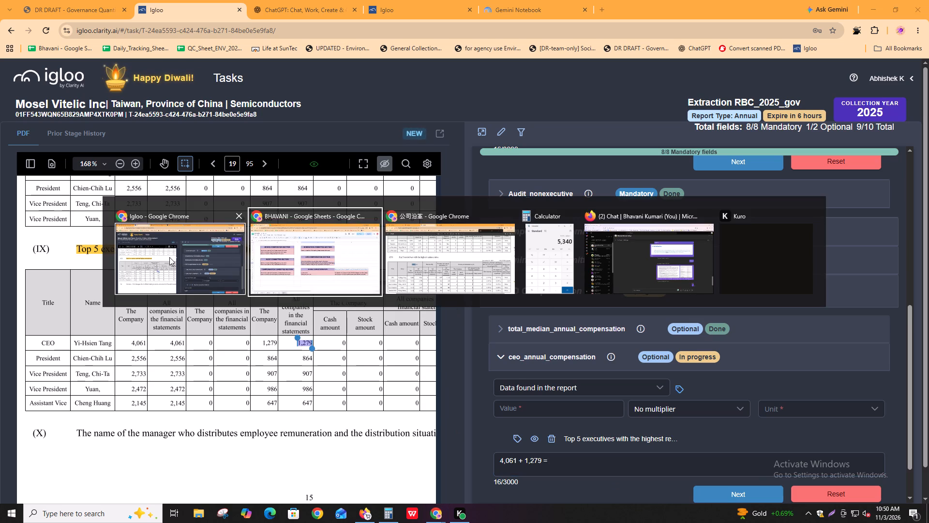
key(ctrl+a)
key(ctrl+v)
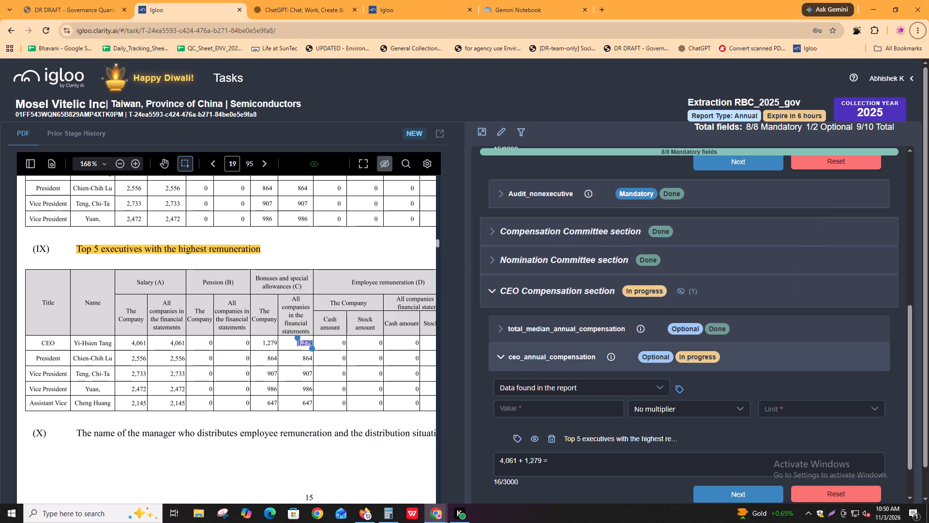
click(548, 468)
key(ctrl+a)
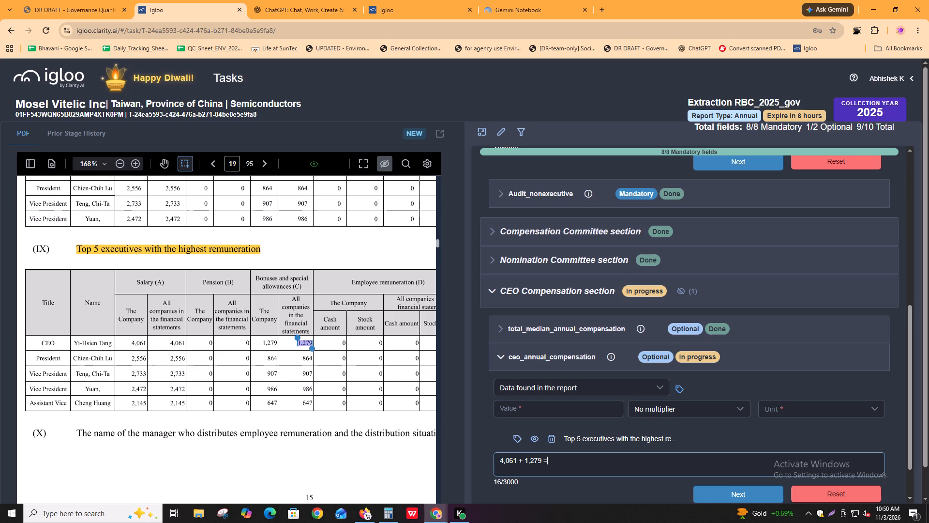
key(ctrl+c)
key(alt+Tab)
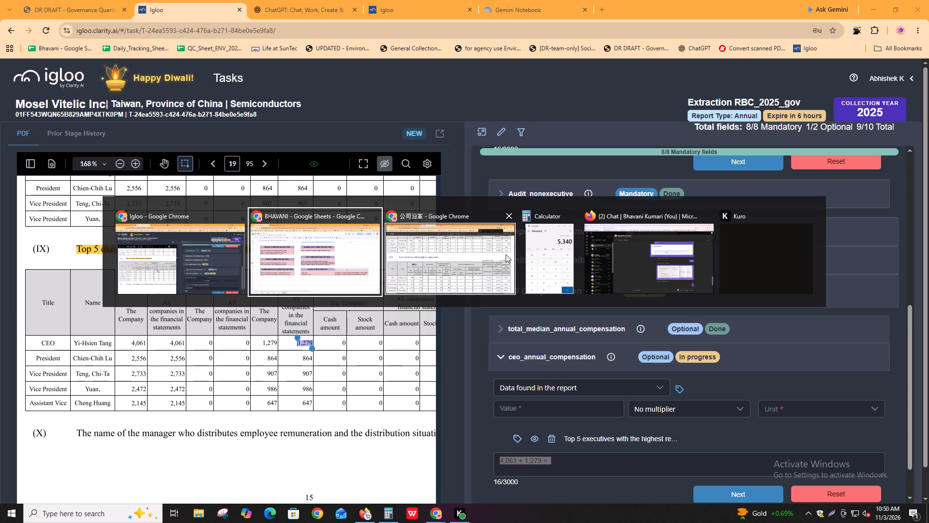
alt+click(548, 263)
click(724, 297)
key(ctrl+v)
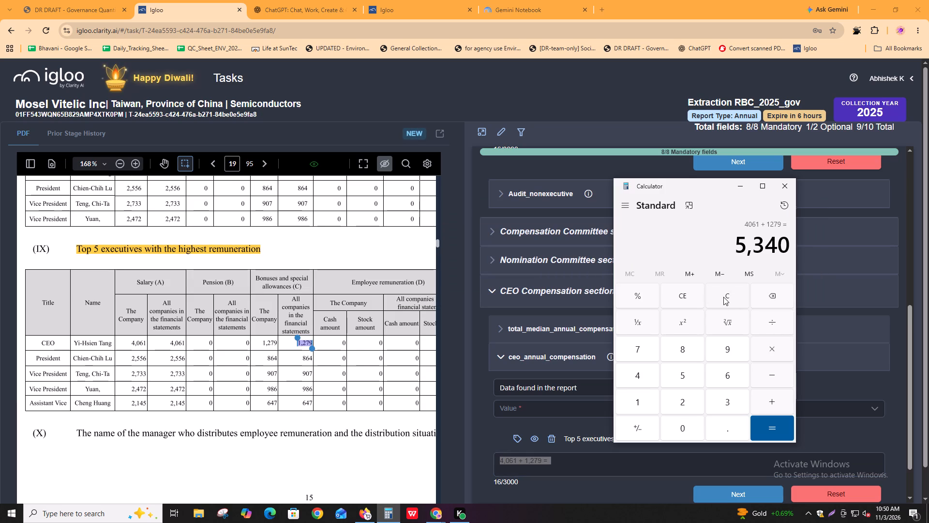
drag(734, 243, 795, 256)
key(ctrl+v)
key(ctrl+c)
drag(736, 243, 805, 254)
key(ctrl+c)
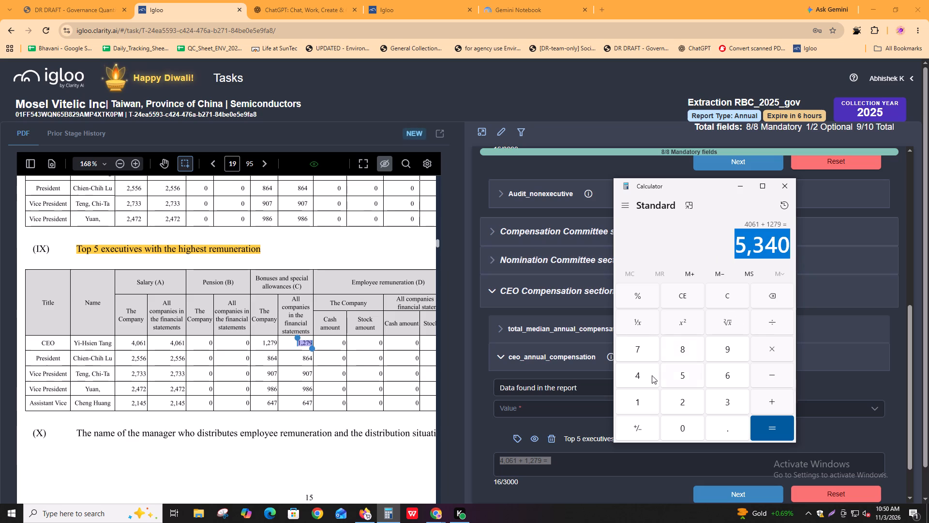
click(610, 469)
key(ctrl+v)
Set the ceo_annual_compensation value to 5340 with the multiplier Thousands.
click(581, 400)
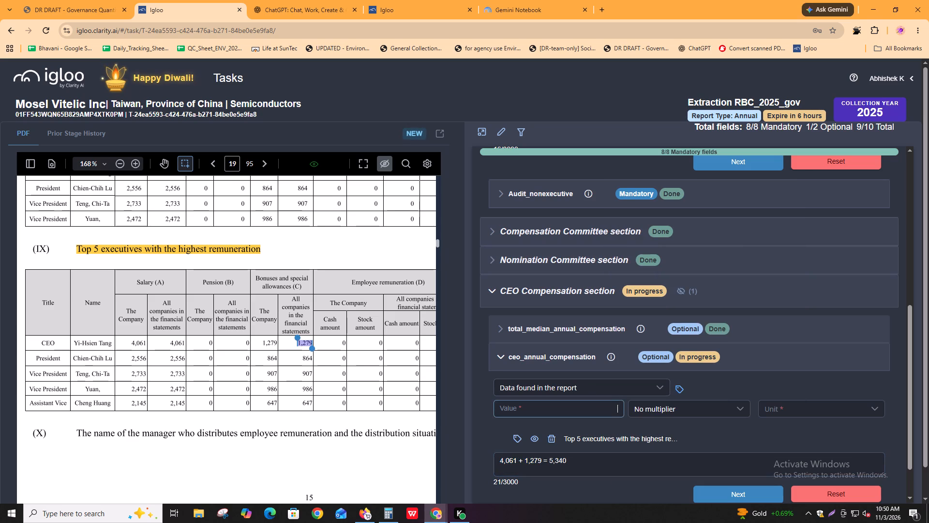
key(ctrl+v)
click(676, 410)
click(662, 459)
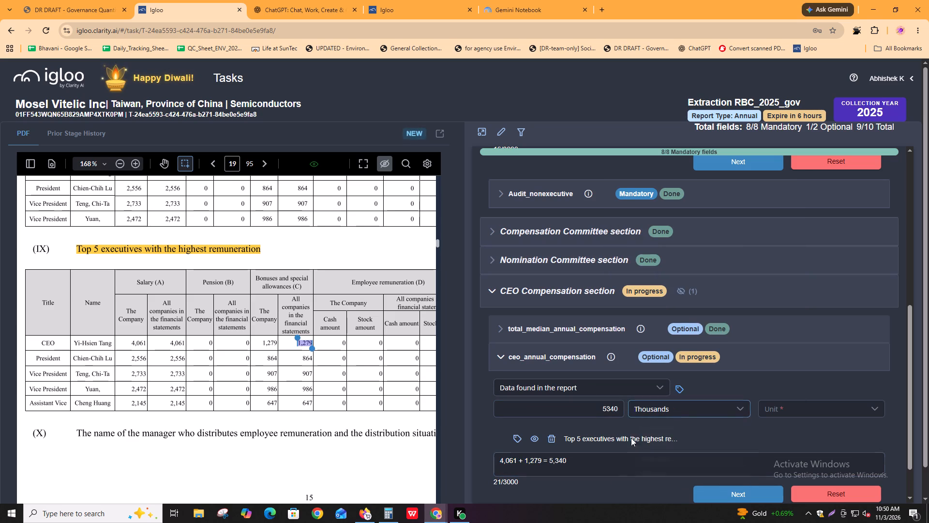
Tag the CEO's title and name in the Top 5 executives table as an additional ceo_annual_compensation source.
click(681, 442)
click(673, 386)
ctrl+scroll(219, 403, down, 1)
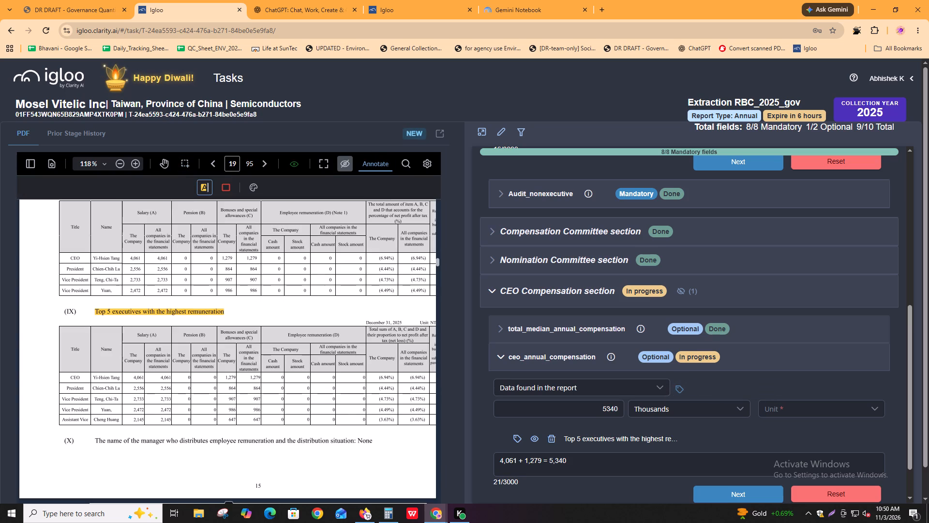
shift+scroll(241, 436, down, 1)
shift+scroll(245, 434, up, 1)
shift+scroll(245, 434, down, 1)
drag(19, 378, 39, 378)
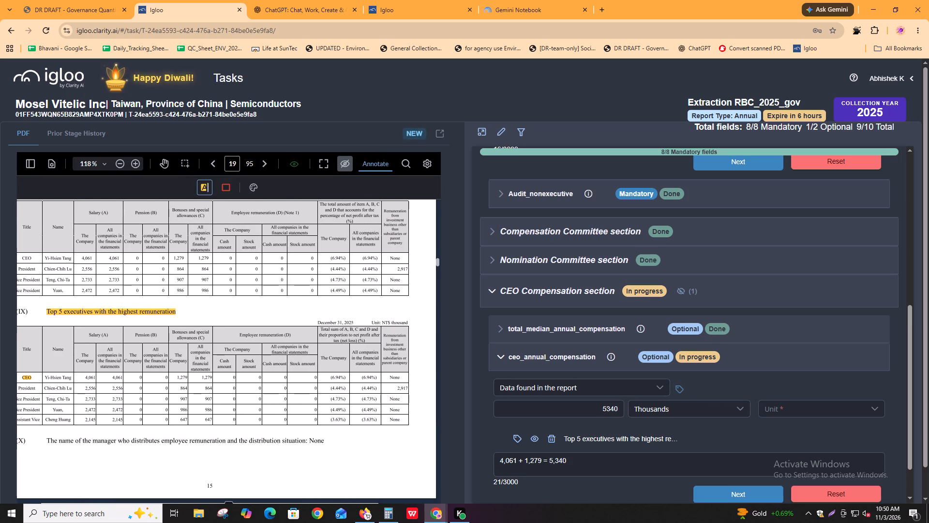
drag(39, 378, 103, 380)
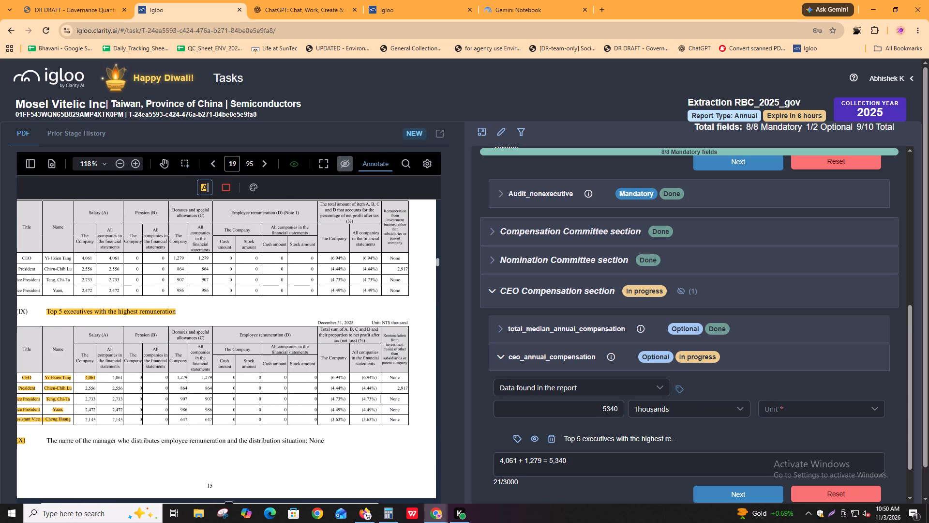
drag(103, 380, 72, 378)
Set the ceo_annual_compensation unit to TWD.
scroll(642, 446, down, 2)
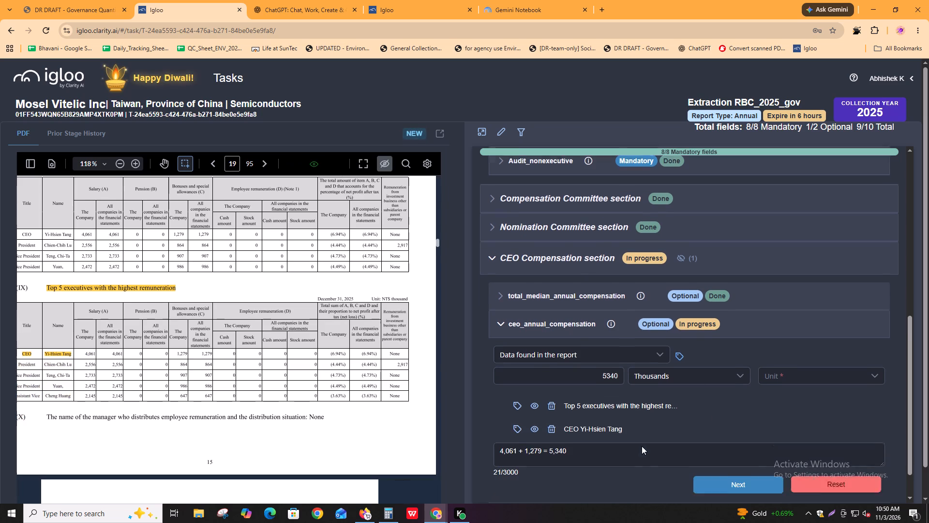
click(764, 333)
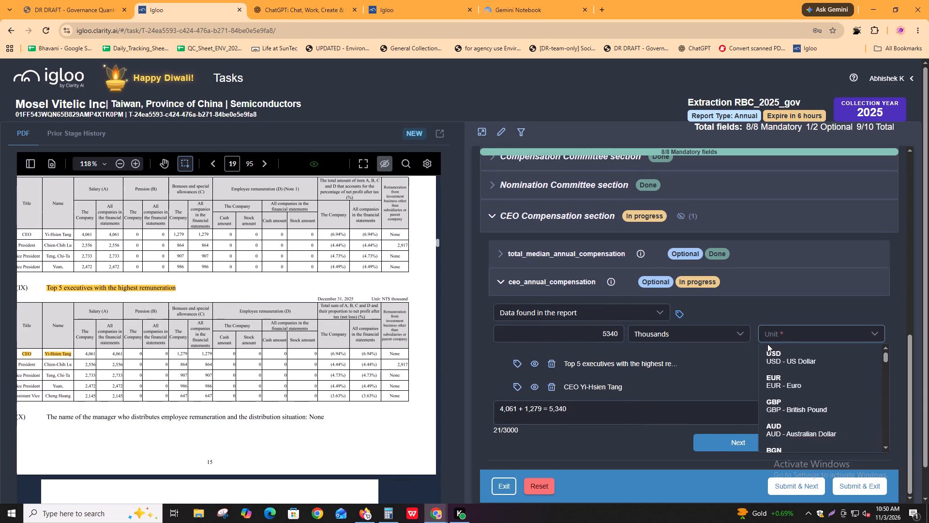
scroll(794, 418, down, 2)
scroll(790, 384, up, 1)
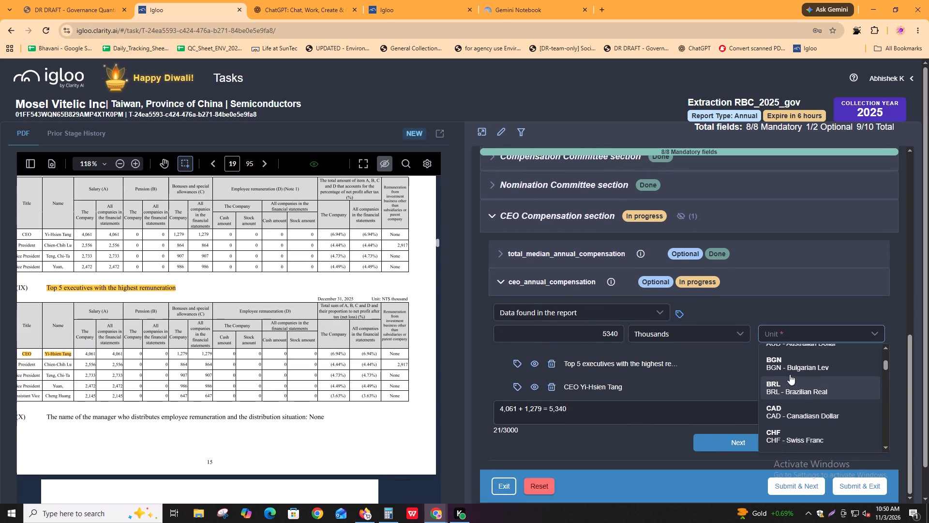
double_click(786, 338)
text(twd)
click(821, 439)
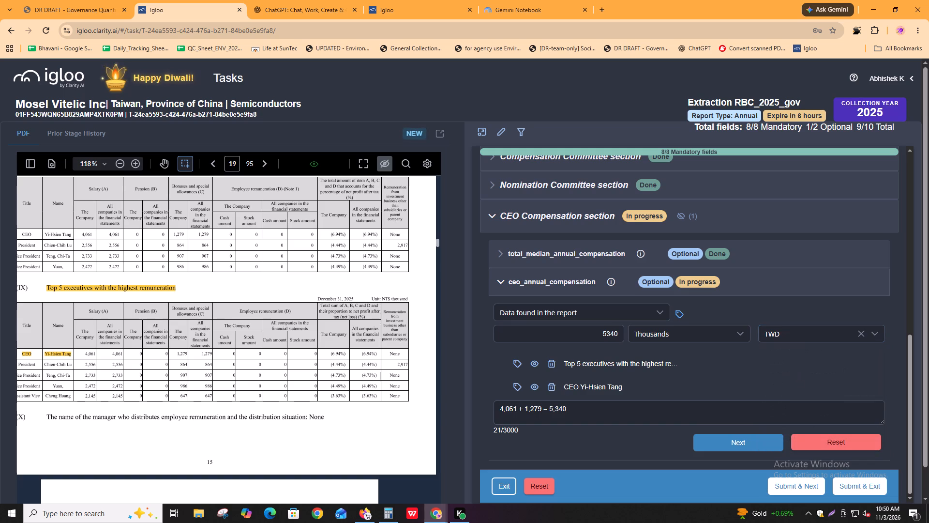
Switch to the downloaded annual report PDF, search it for "5,340" and examine where the figure appears.
key(alt+Tab)
key(alt+Tab)
key(alt+Tab)
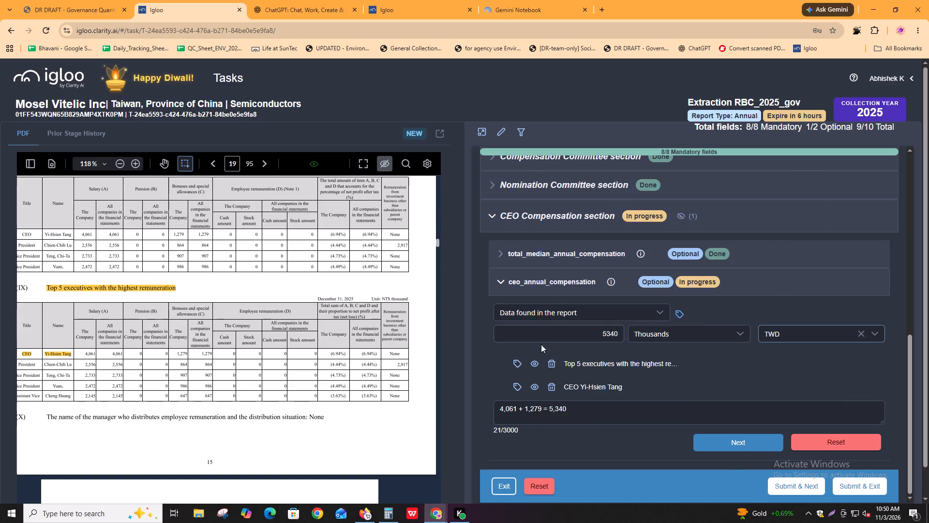
key(alt+Tab)
key(alt+Tab)
key(alt+Tab)
key(alt+Tab)
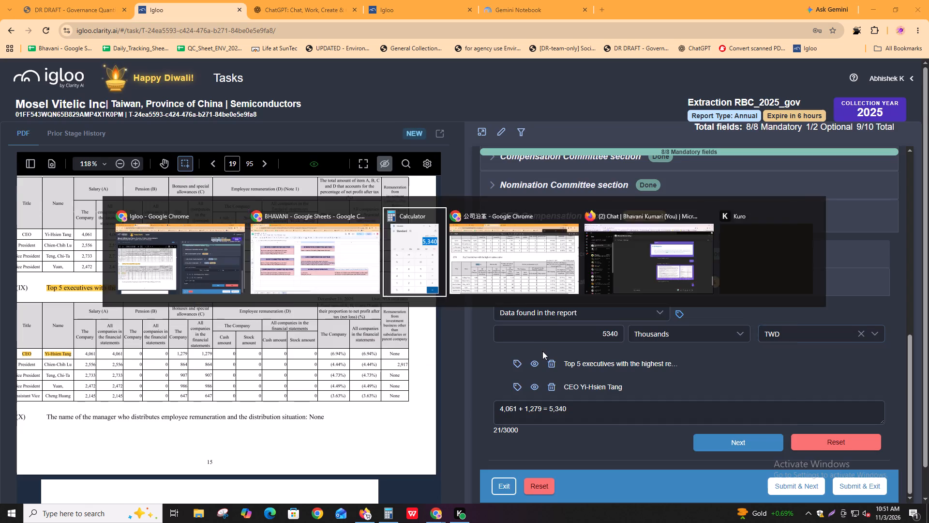
key(alt+Tab)
key(alt+Tab)
key(alt+Tab)
key(alt+Tab)
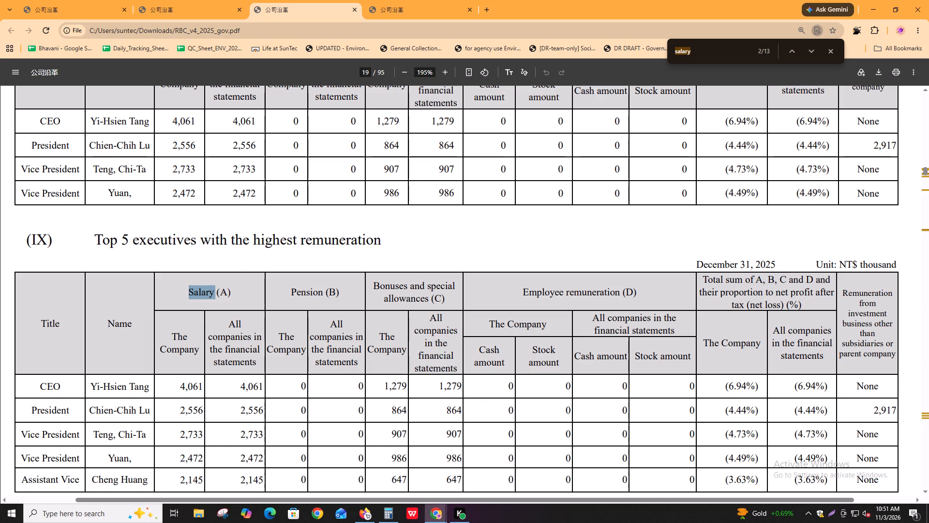
key(ctrl+f)
text(5,340)
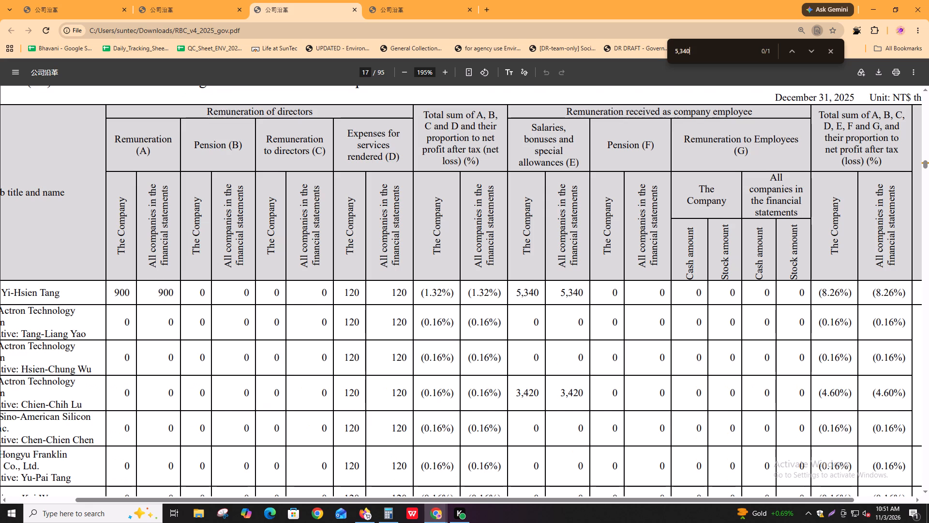
shift+scroll(423, 310, up, 1)
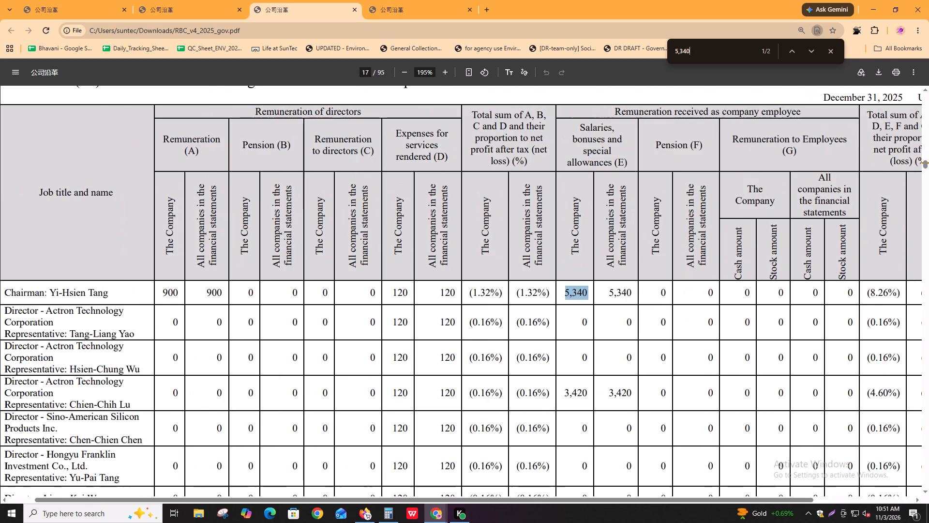
ctrl+scroll(423, 310, down, 1)
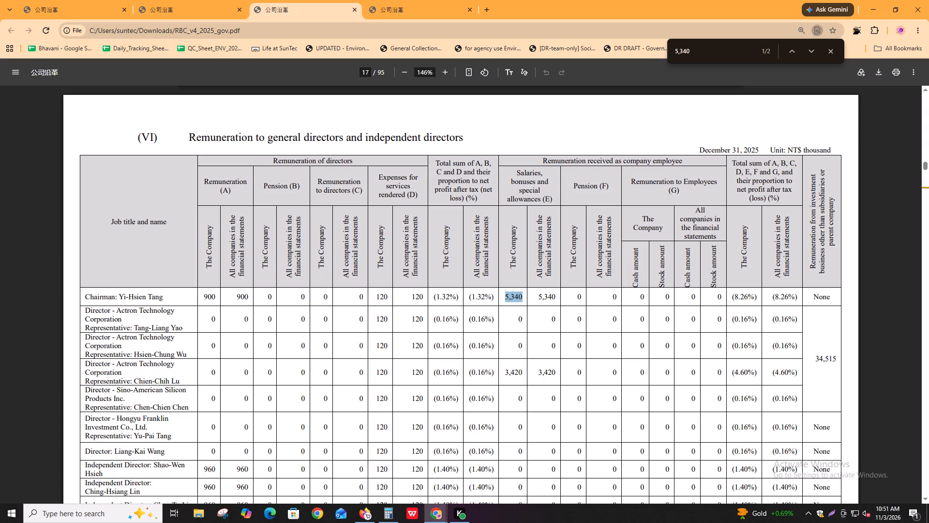
On page 17 in Igloo, box-tag the upper part of the "Remuneration to general directors and independent directors" table as another ceo_annual_compensation source.
key(alt+Tab)
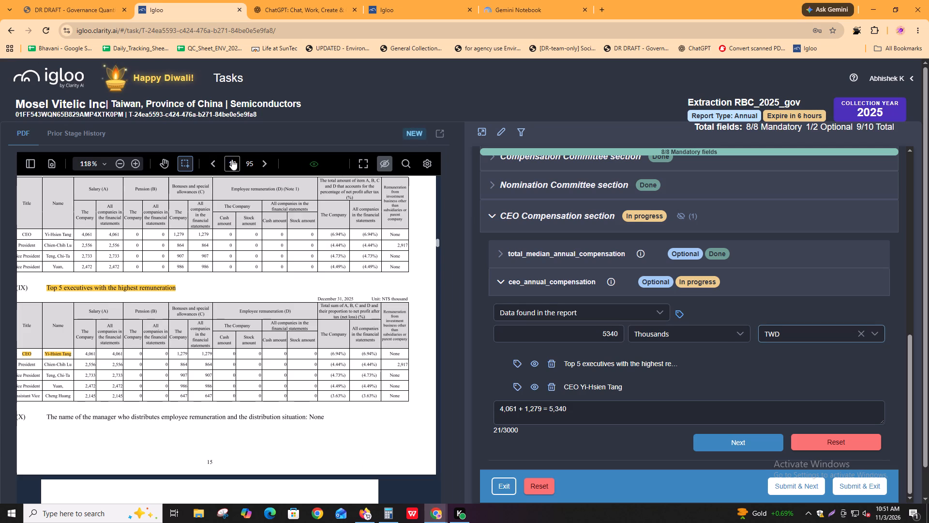
click(232, 159)
text(17)
key(Return)
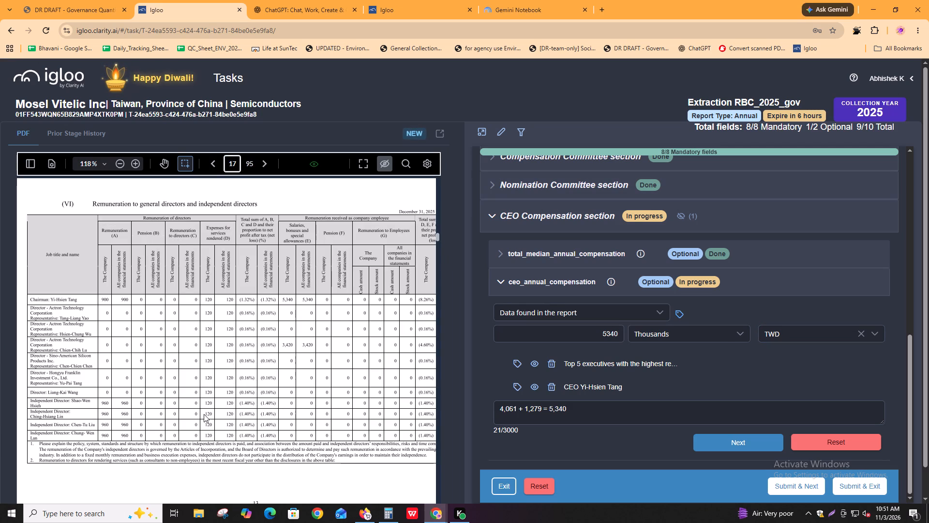
ctrl+scroll(204, 414, down, 1)
click(676, 314)
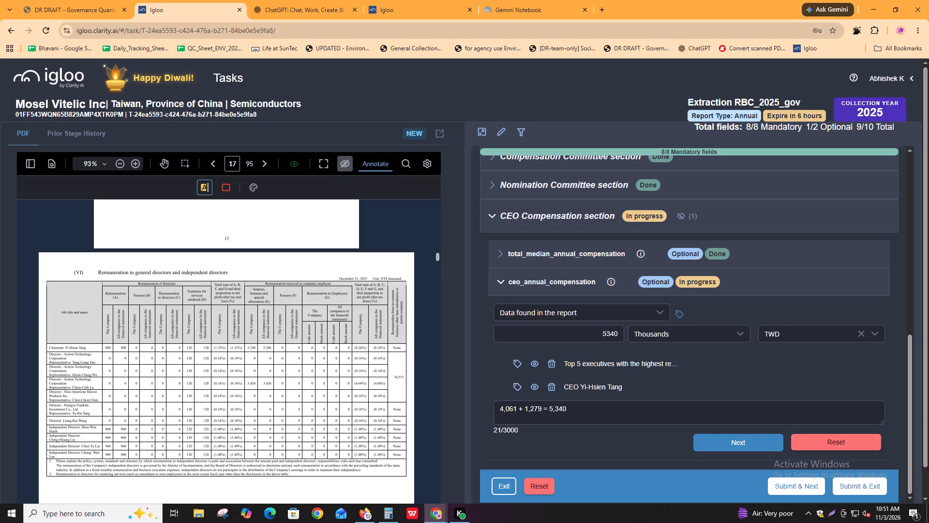
click(227, 180)
drag(41, 261, 207, 422)
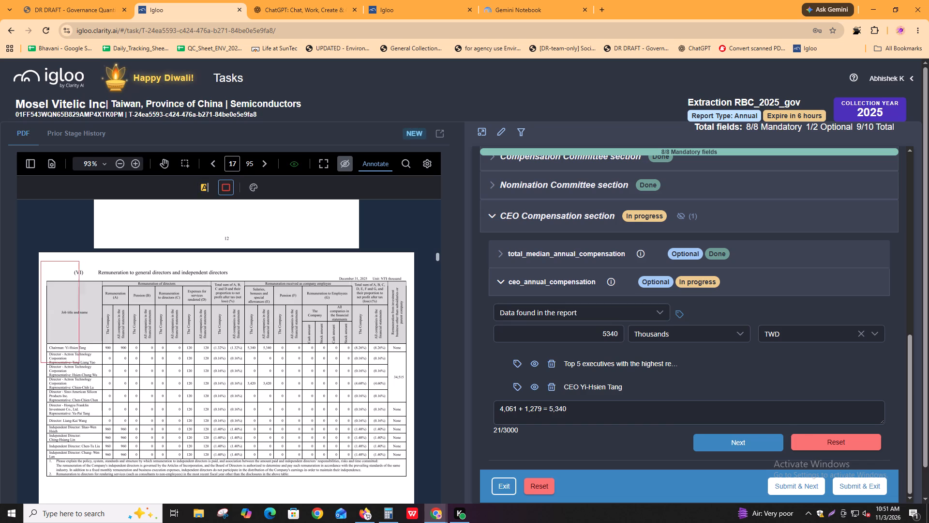
drag(207, 422, 415, 394)
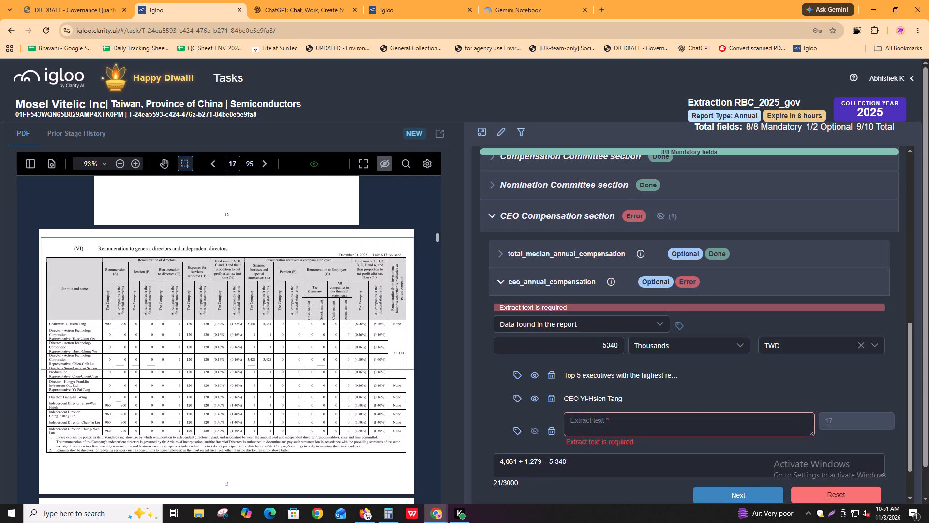
Begin the page 17 source's extract text with an opening quotation mark, the chairman's title and name copied from the table, and a comma.
click(584, 441)
click(587, 423)
key(shift+quotedbl)
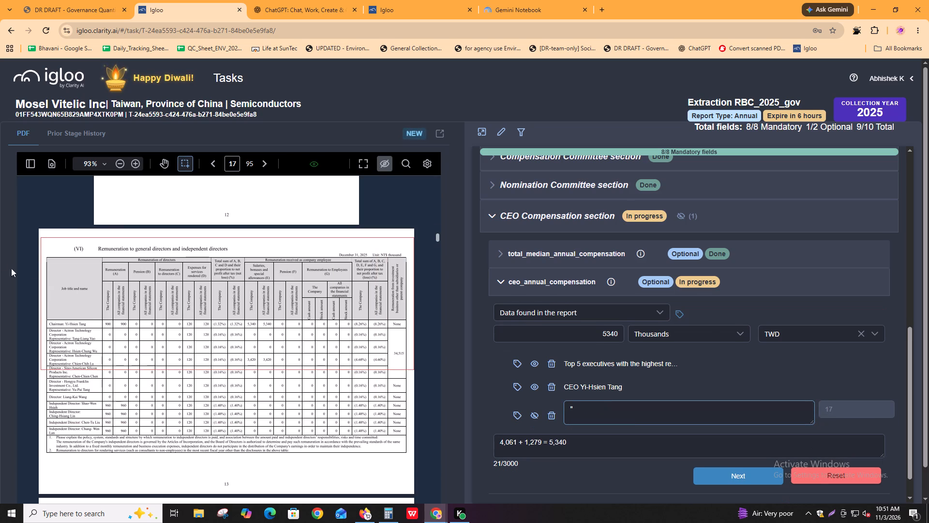
ctrl+scroll(87, 369, up, 3)
scroll(84, 364, up, 3)
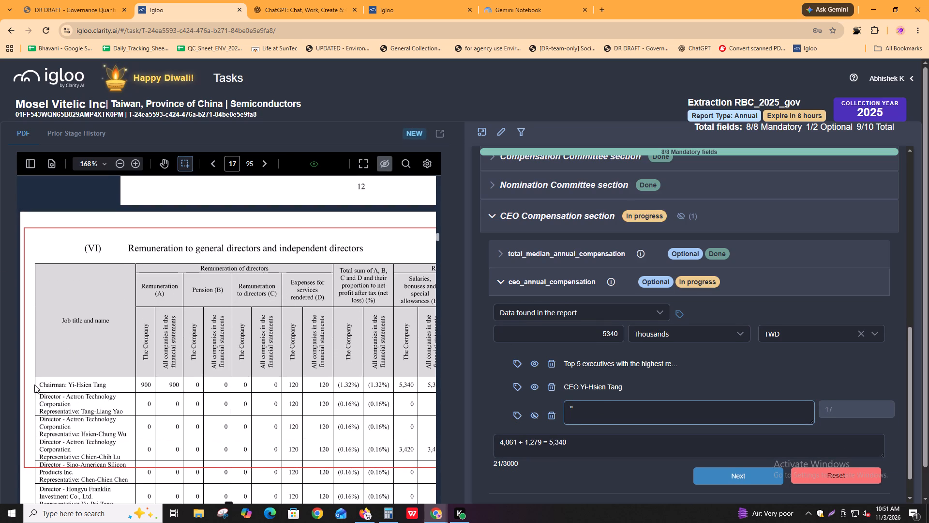
drag(40, 385, 116, 389)
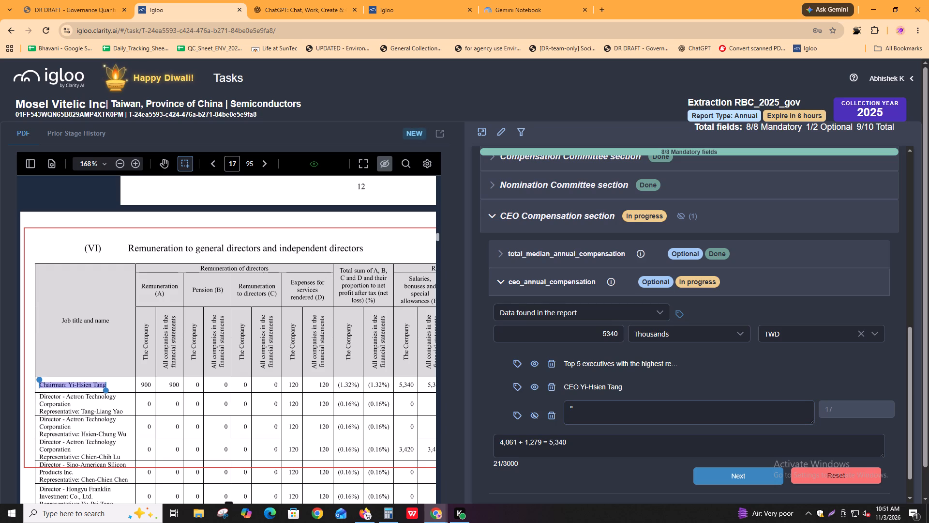
key(ctrl+c)
key(ctrl+c)
key(ctrl+c)
key(ctrl+c)
key(ctrl+c)
key(ctrl+c)
key(ctrl+c)
key(ctrl+c)
key(ctrl+c)
key(ctrl+c)
click(636, 422)
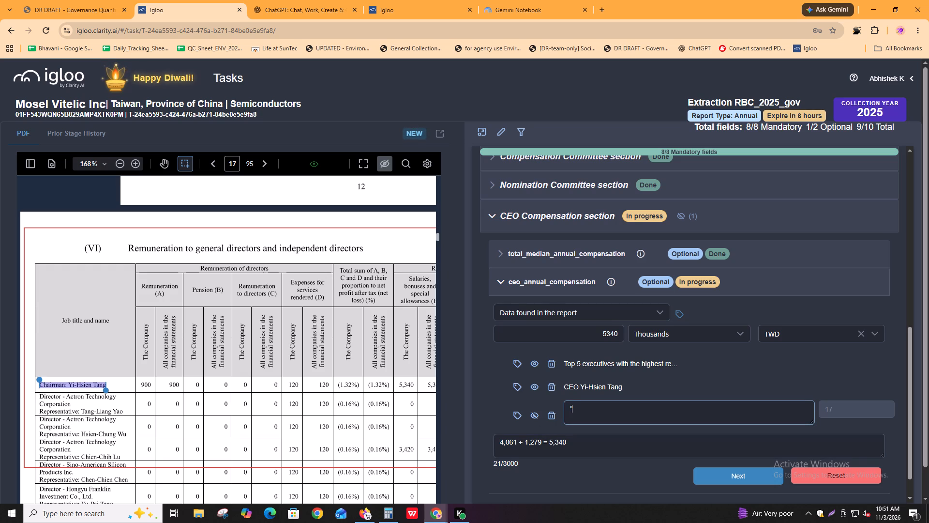
key(ctrl+v)
text(,)
key(space)
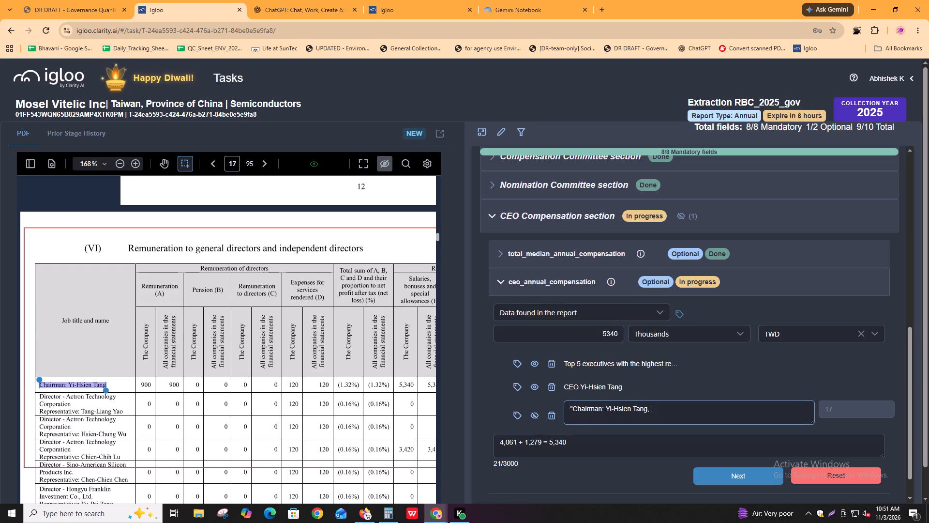
Append the chairman's 5,340 salary figure and a closing quotation mark to the extract text, then complete the ceo_annual_compensation field.
shift+scroll(193, 287, down, 3)
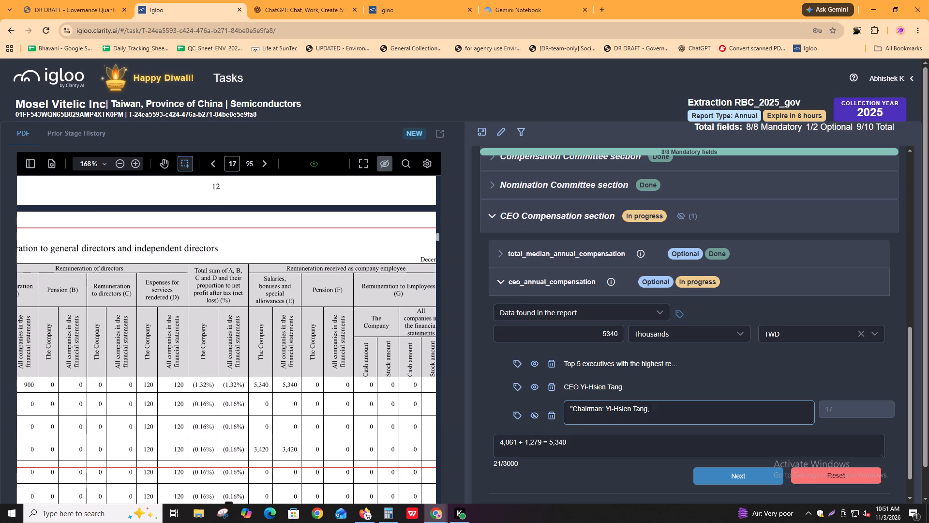
drag(280, 388, 303, 388)
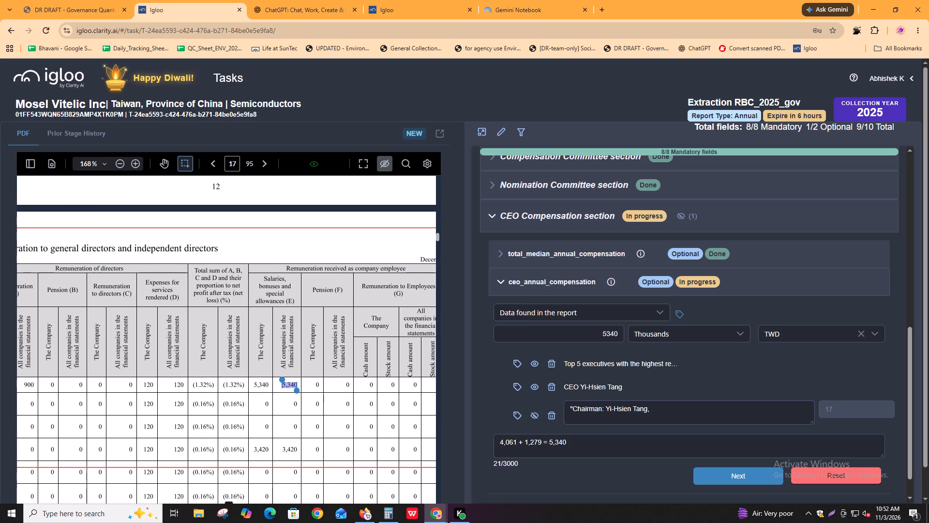
key(ctrl+c)
key(ctrl+c)
key(ctrl+c)
key(ctrl+c)
click(683, 417)
key(ctrl+v)
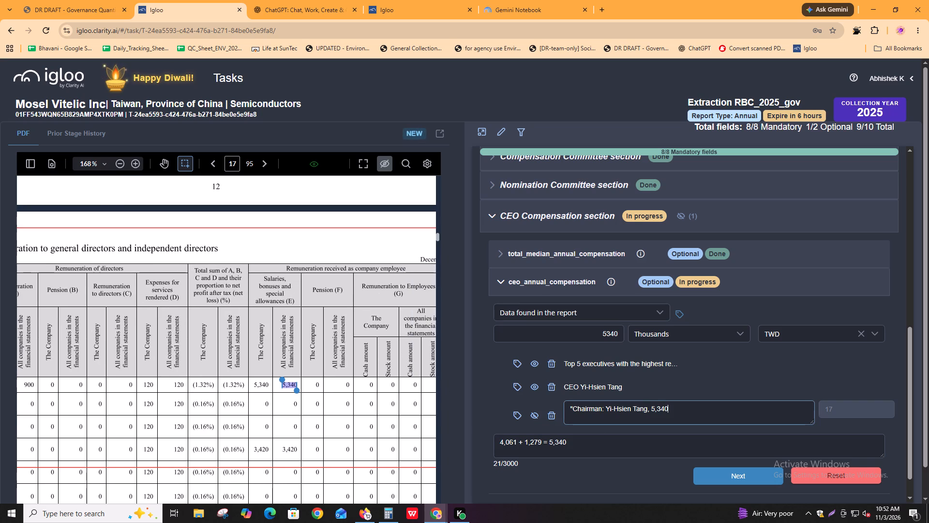
key(shift+quotedbl)
click(536, 418)
click(731, 467)
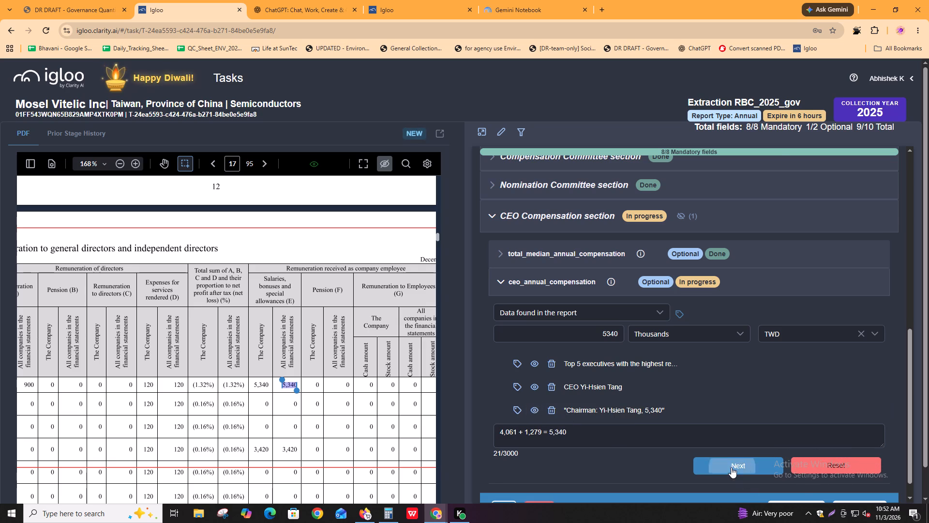
Expand all sections and review the Board_independence, Board_nonexecutive and Board_female values against their tagged passages in the report.
scroll(577, 249, up, 6)
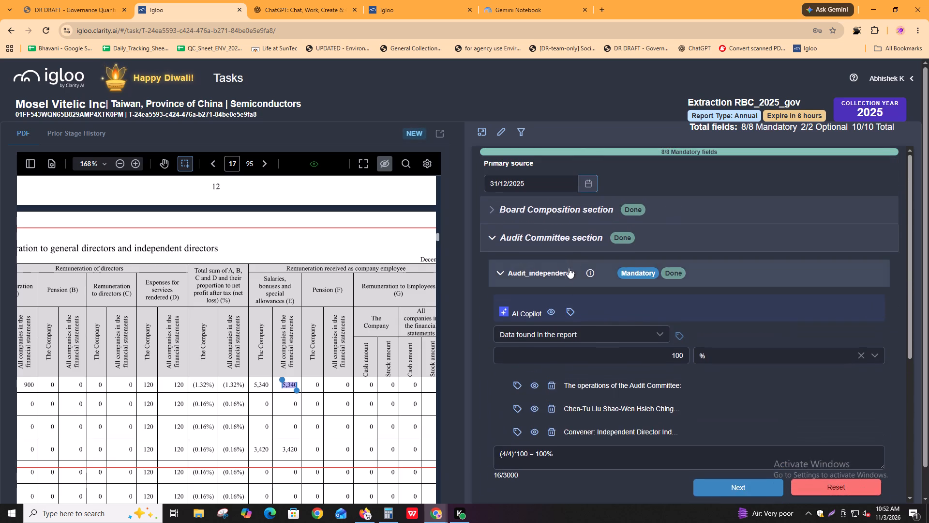
click(562, 277)
double_click(504, 124)
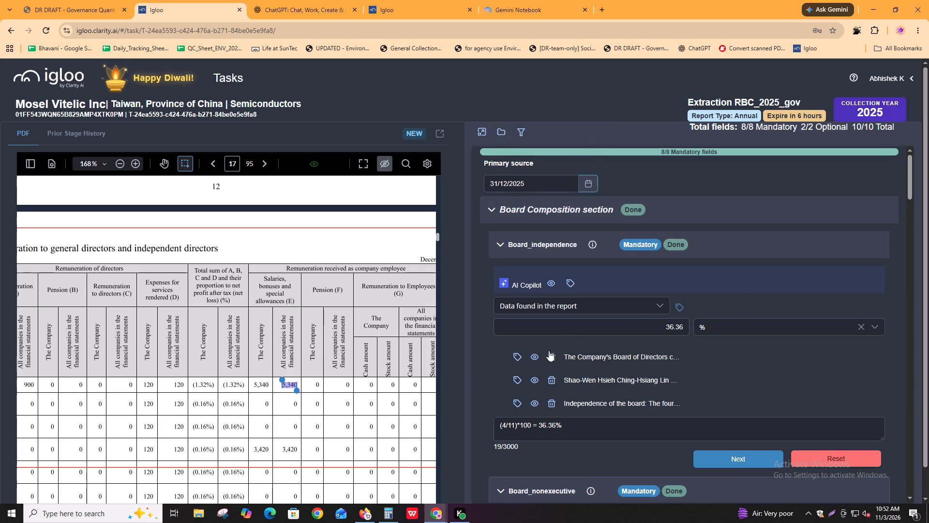
click(510, 357)
ctrl+scroll(334, 352, down, 1)
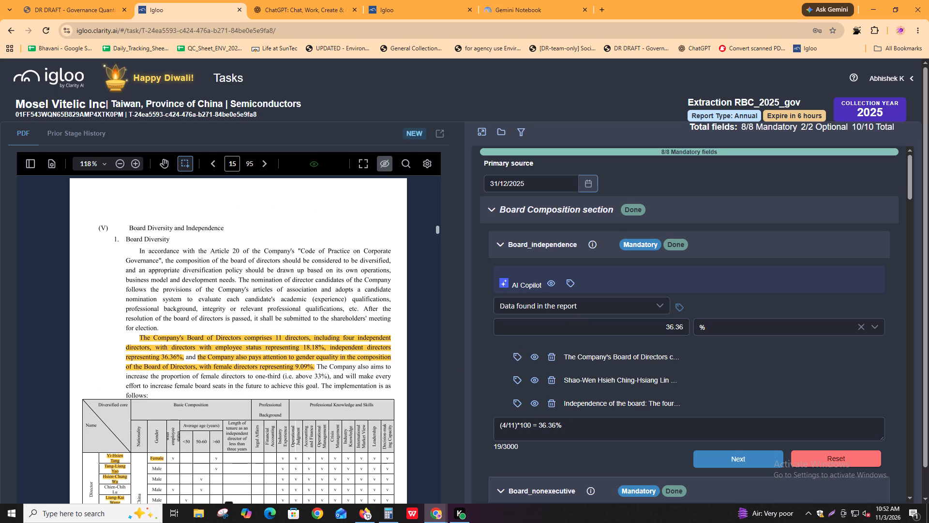
shift+scroll(287, 362, down, 1)
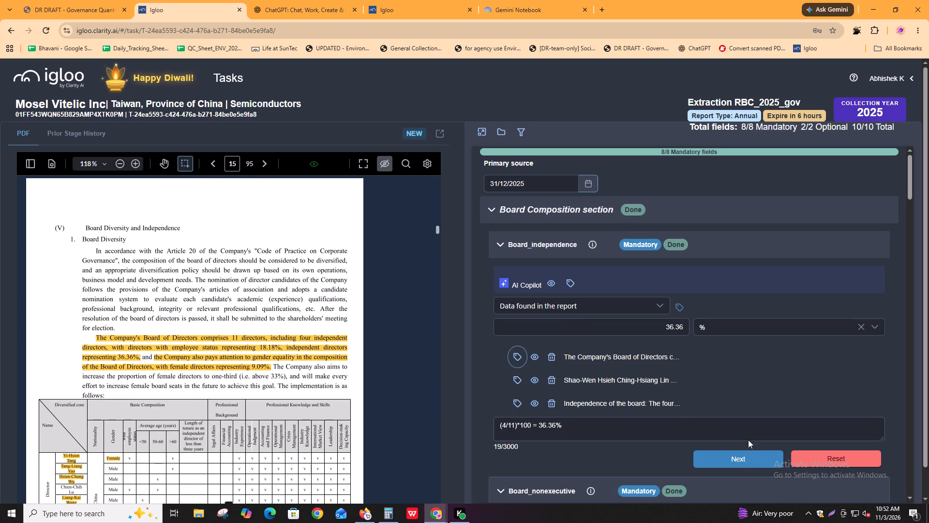
click(730, 455)
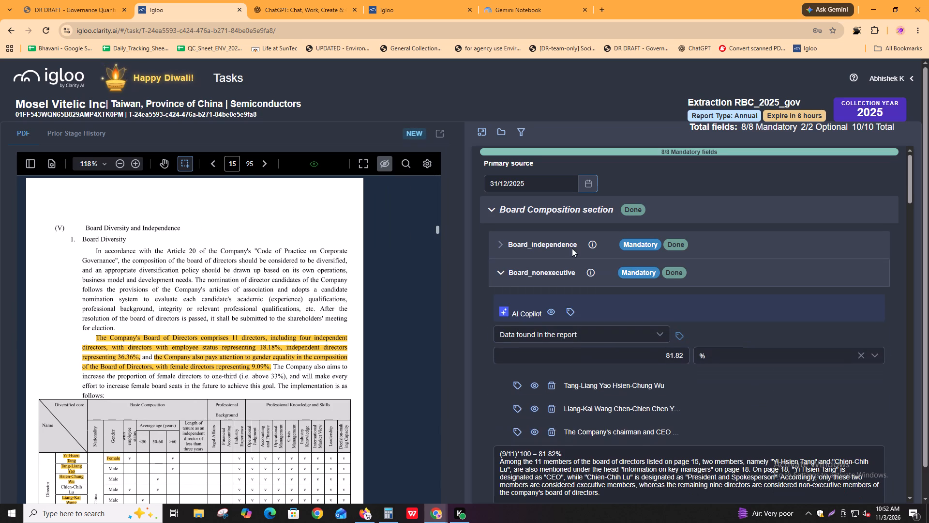
click(516, 377)
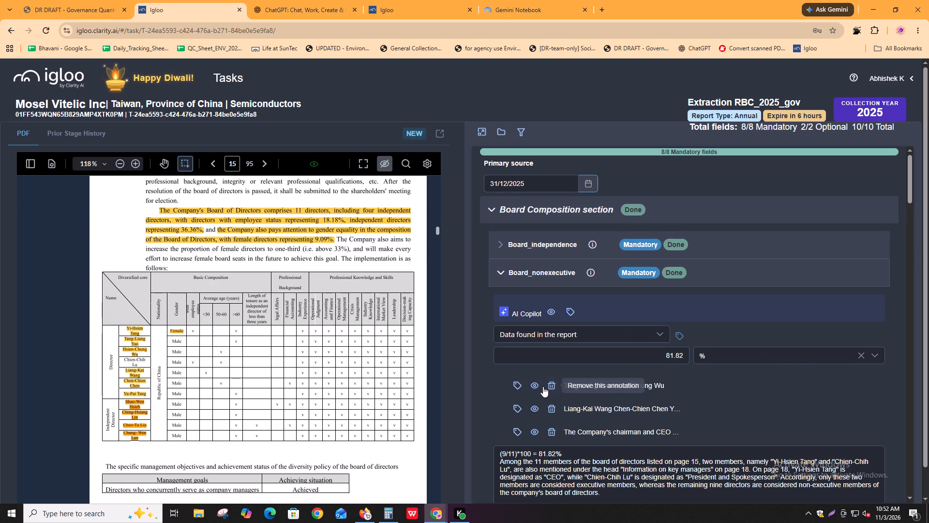
scroll(592, 488, down, 2)
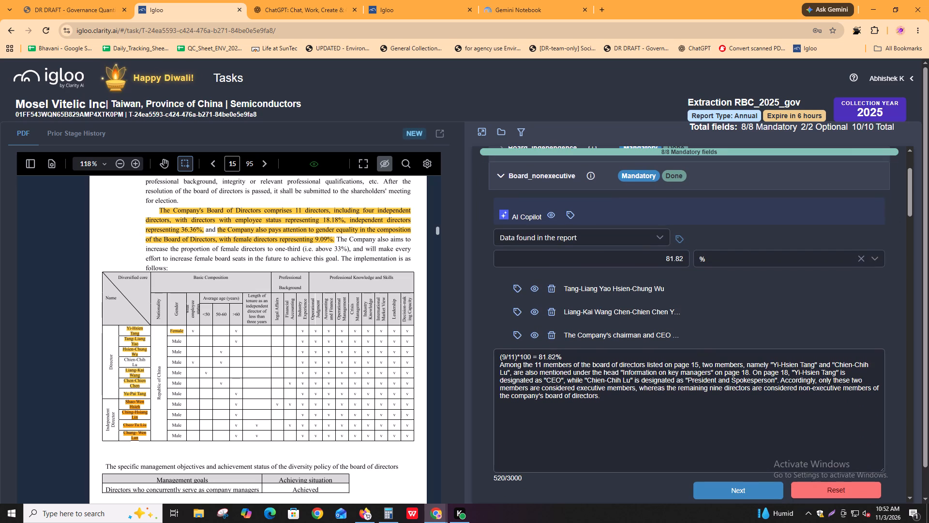
click(707, 491)
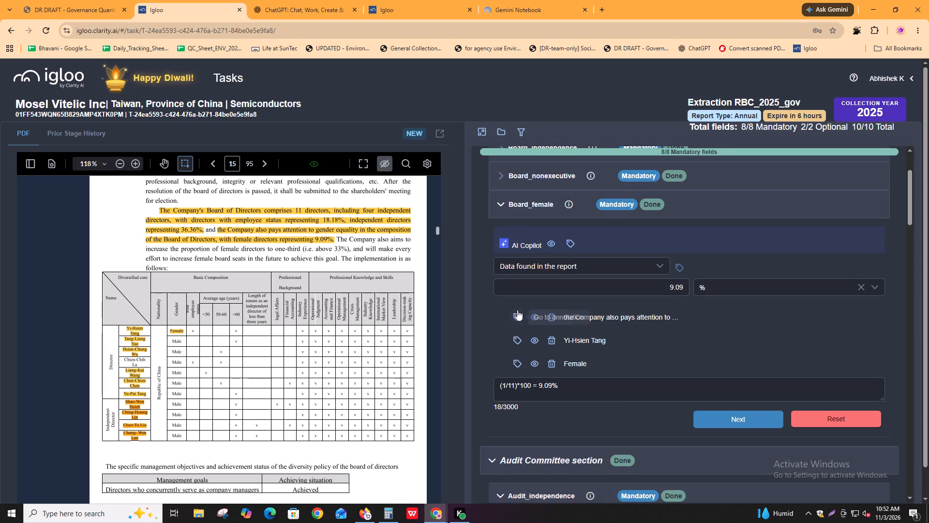
click(516, 310)
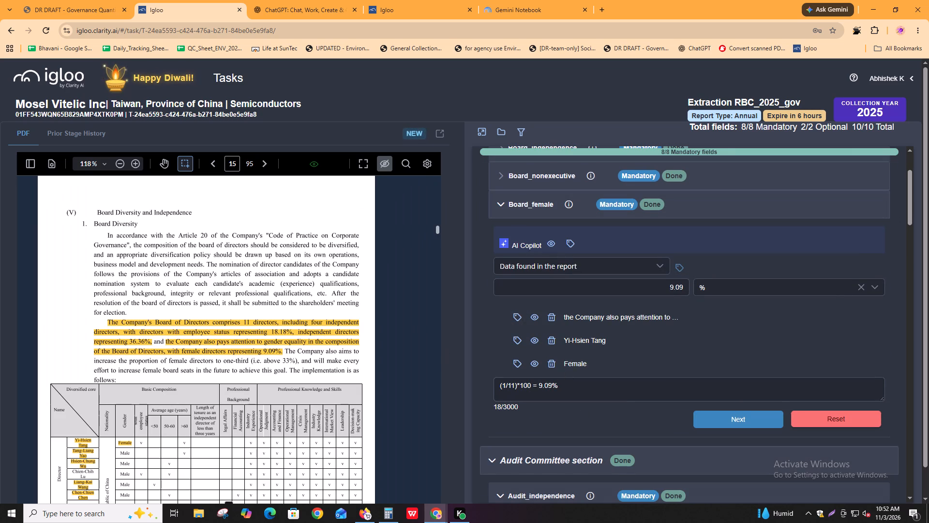
click(758, 424)
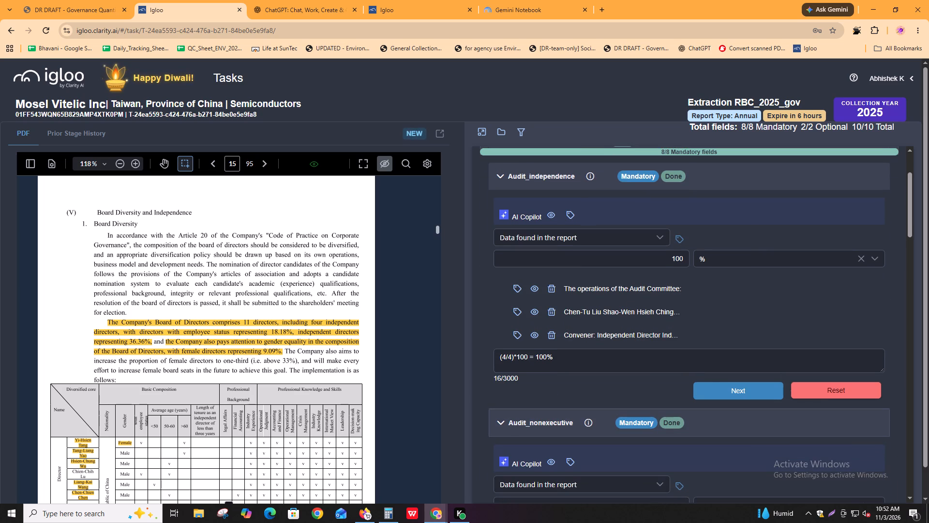
Review the audit, compensation and nomination committee fields against their tagged report passages, and check the CEO Compensation section entries.
click(510, 292)
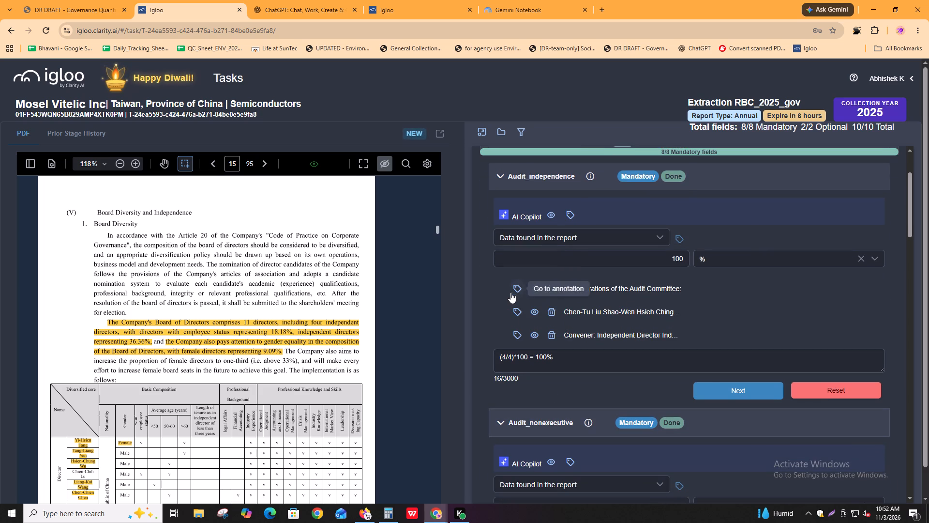
click(715, 408)
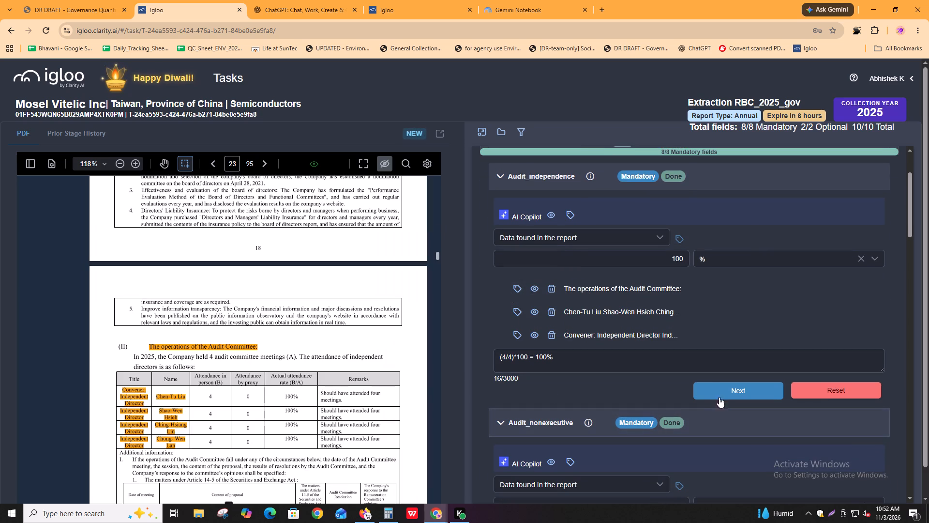
click(722, 390)
click(723, 415)
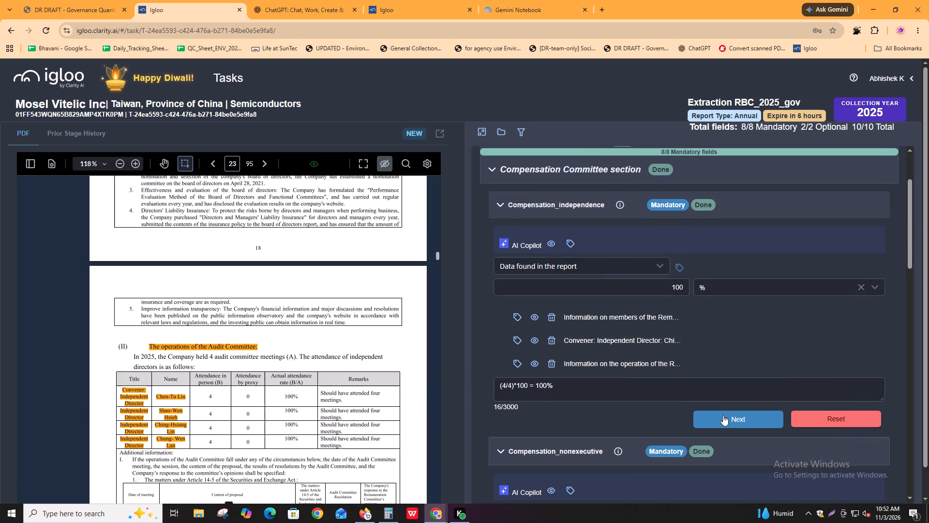
click(520, 317)
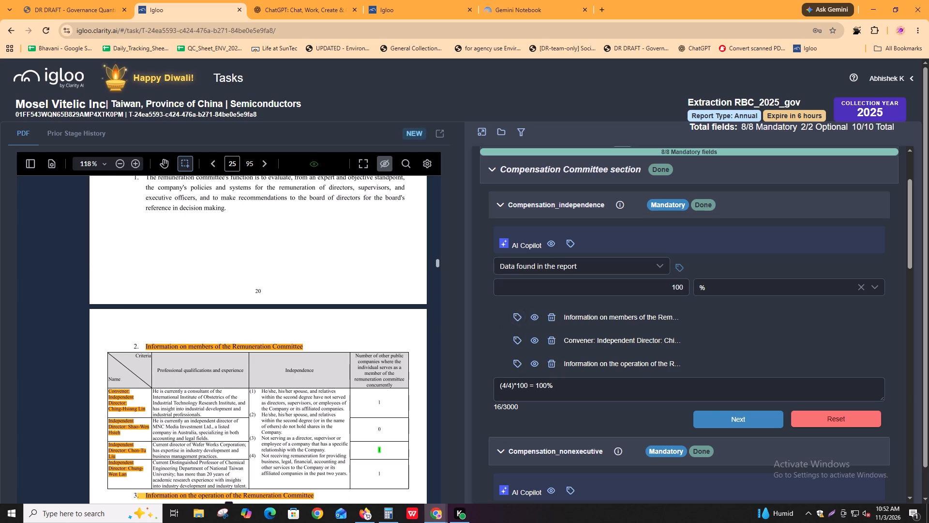
click(711, 414)
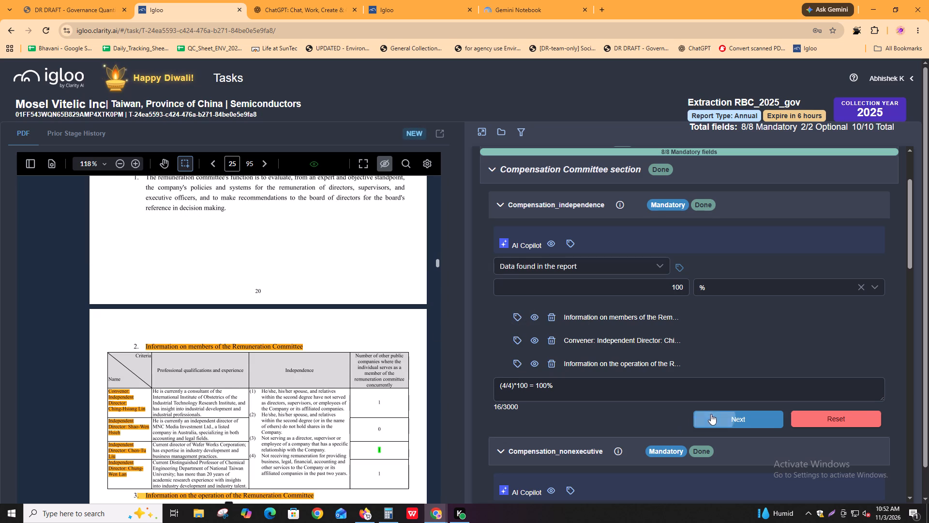
click(720, 447)
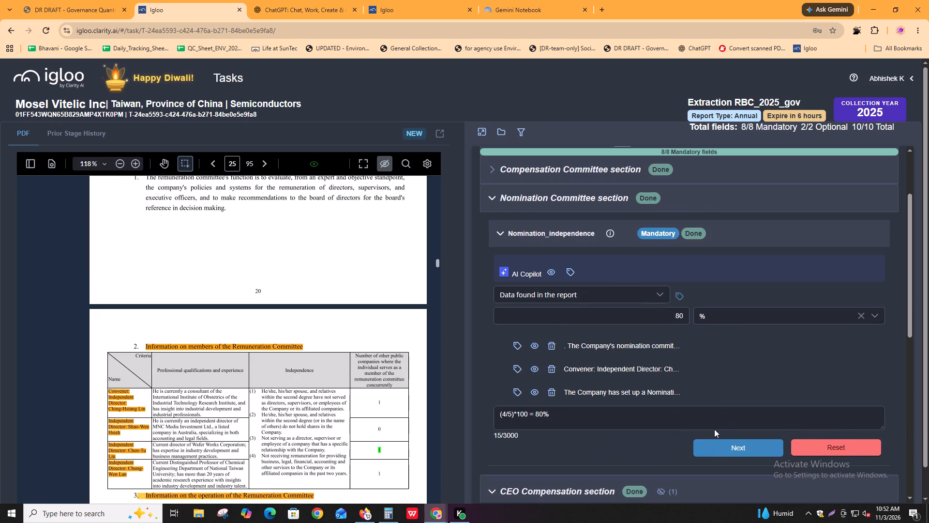
click(510, 344)
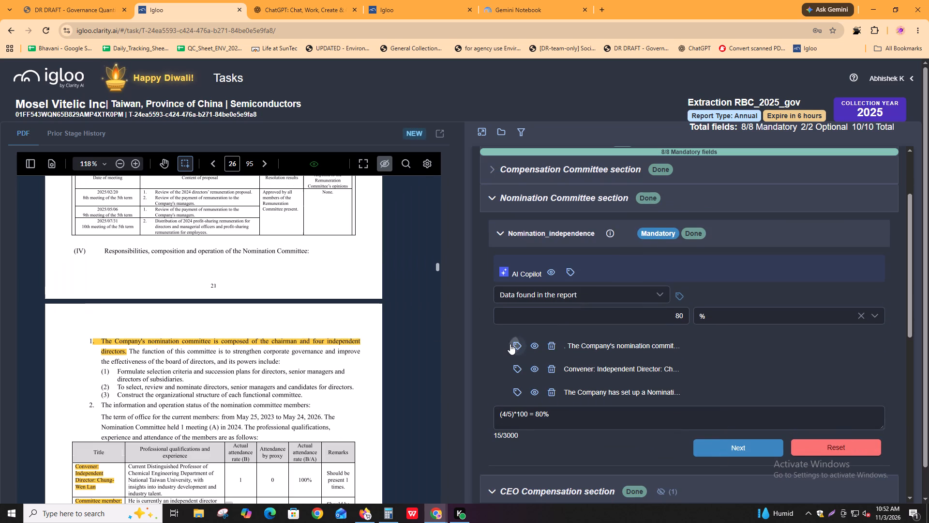
click(741, 455)
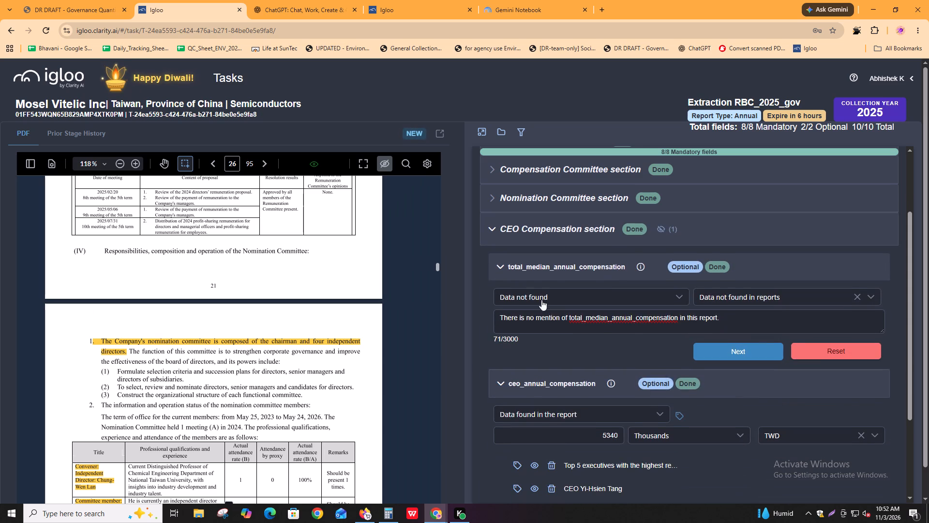
click(719, 350)
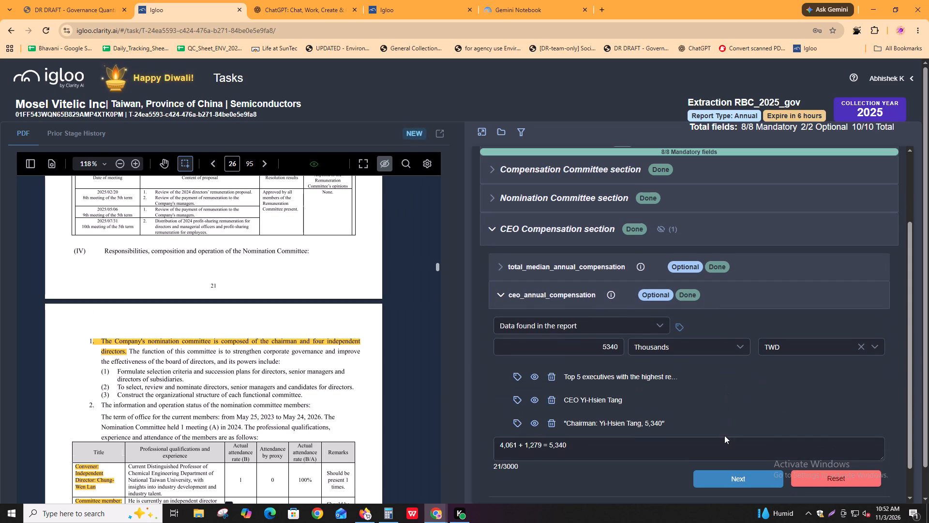
click(721, 473)
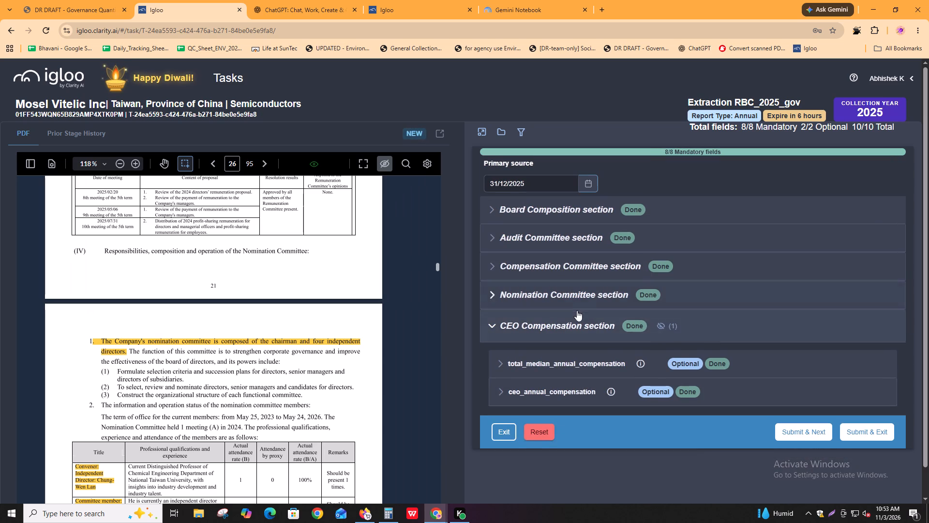
Compare the Board_independence, Board_nonexecutive and Board_female values with their 2025 entries in Prior Stage History.
click(567, 293)
click(564, 253)
click(564, 226)
click(565, 217)
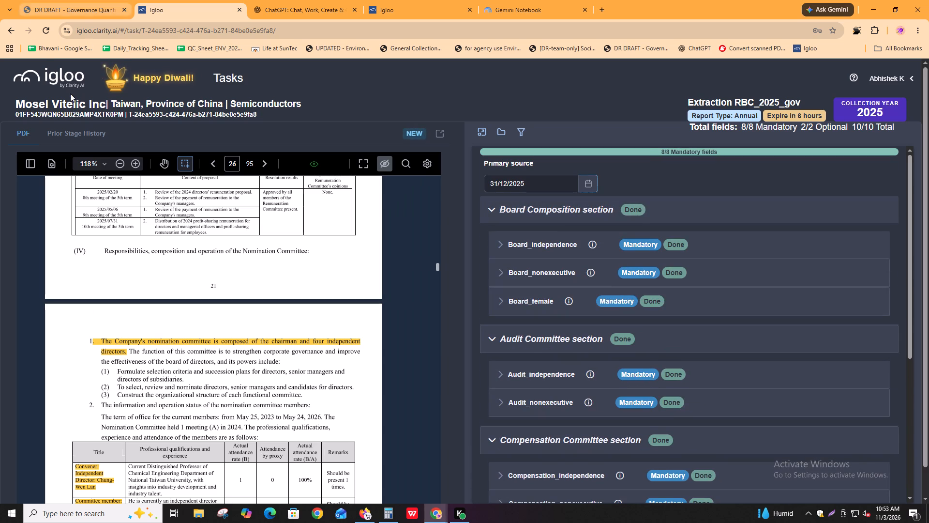
click(71, 136)
click(36, 226)
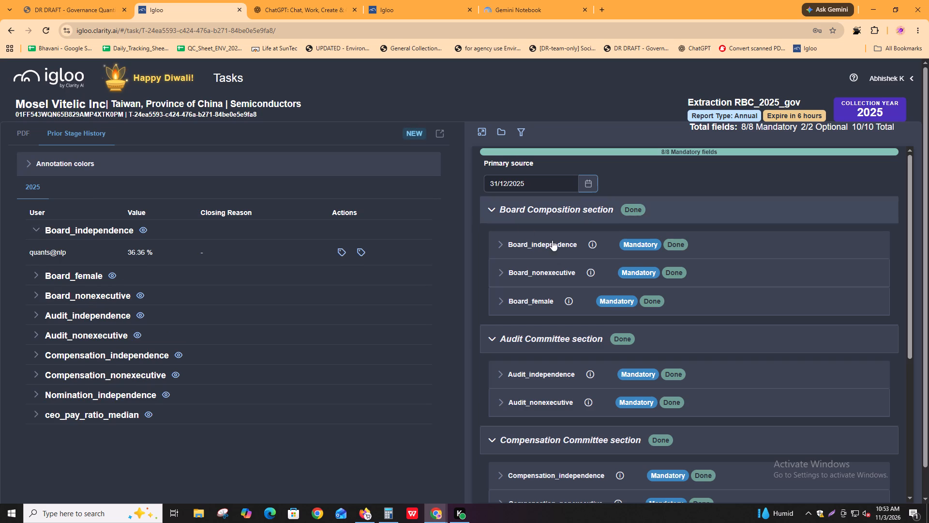
click(556, 247)
click(729, 459)
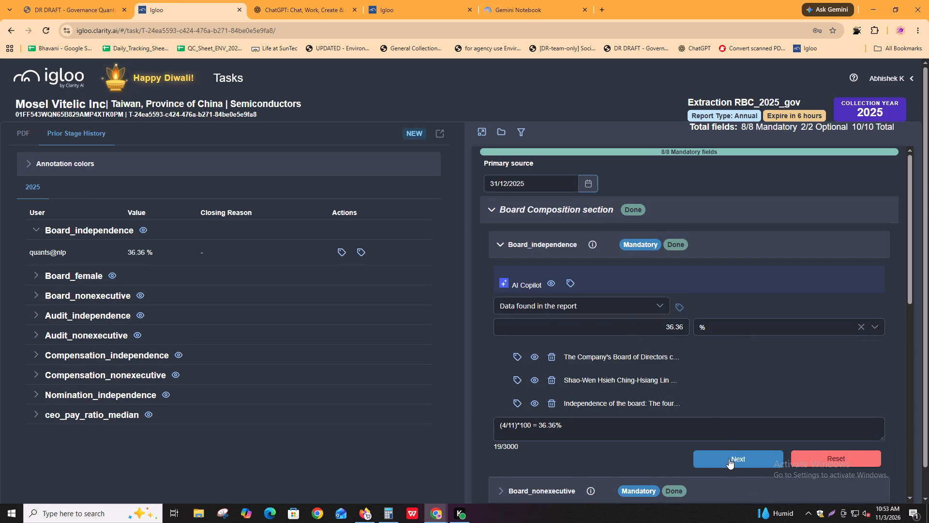
click(34, 275)
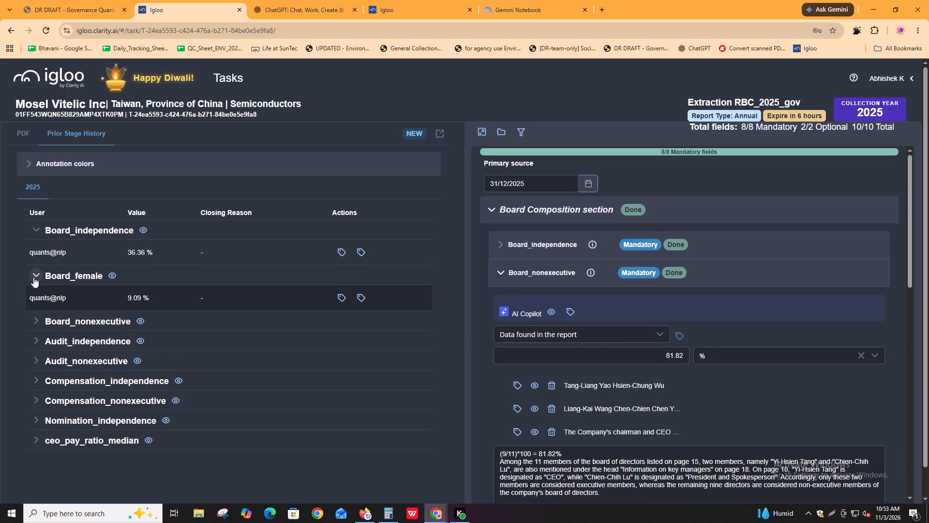
click(33, 277)
click(39, 303)
click(36, 298)
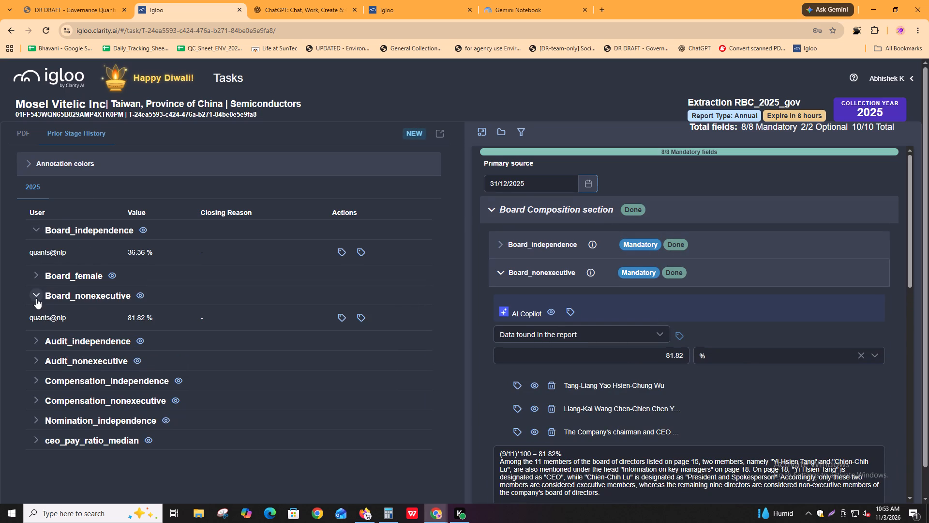
click(36, 298)
scroll(836, 388, down, 3)
click(762, 442)
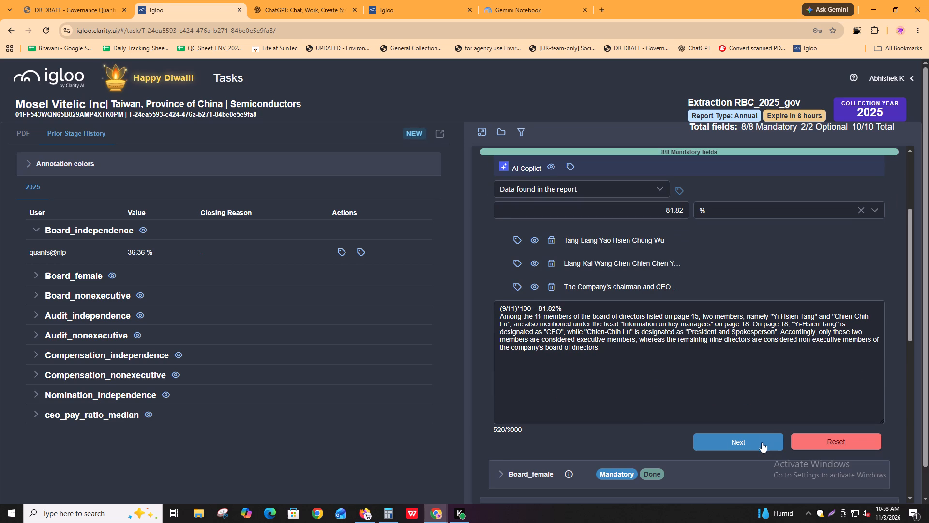
click(33, 226)
click(37, 250)
click(30, 250)
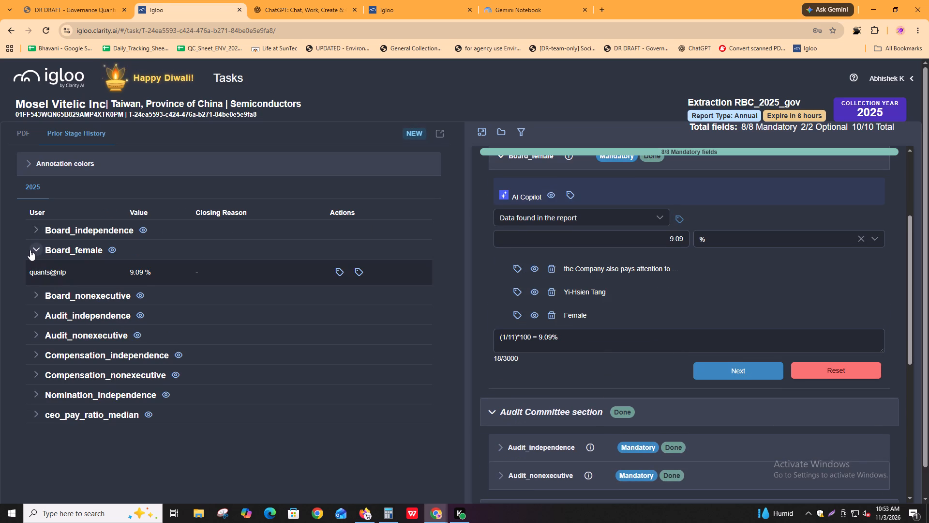
click(710, 370)
scroll(635, 350, up, 3)
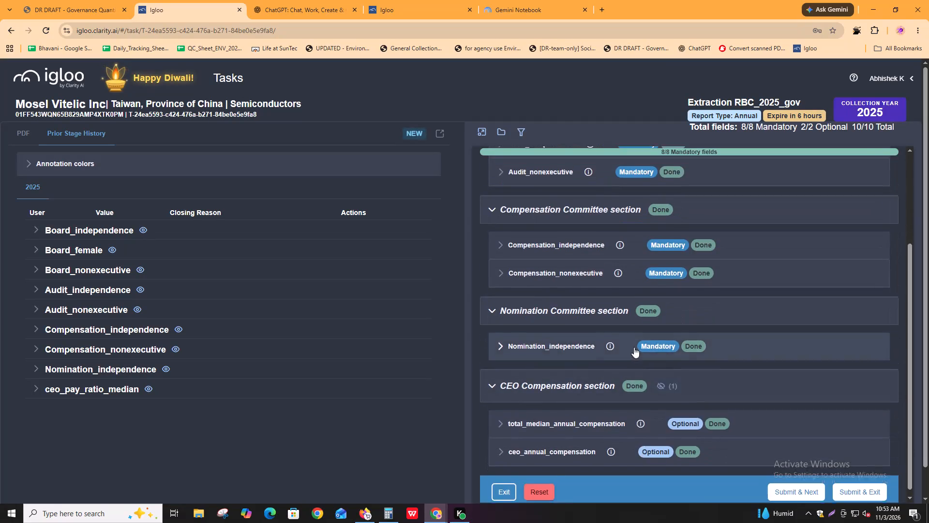
Compare the Audit_independence and Audit_nonexecutive values with their prior stage entries.
click(588, 263)
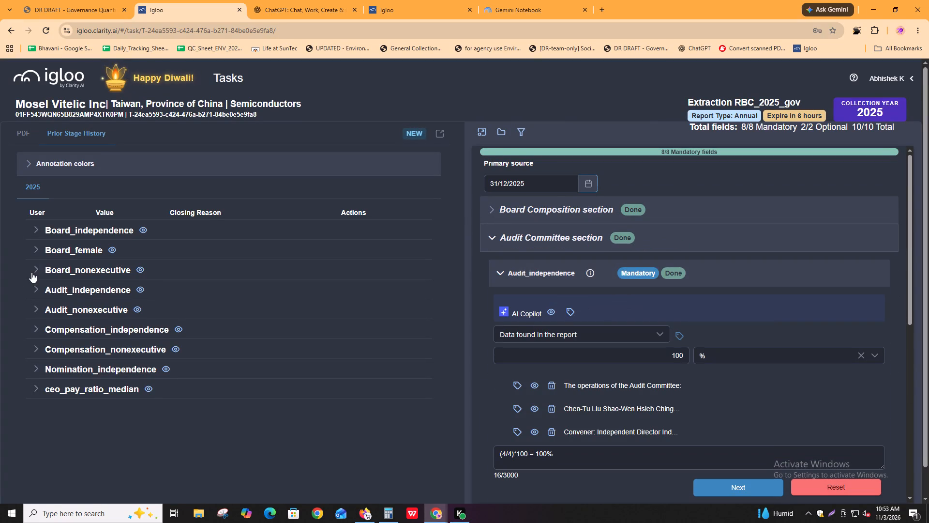
click(33, 284)
click(33, 284)
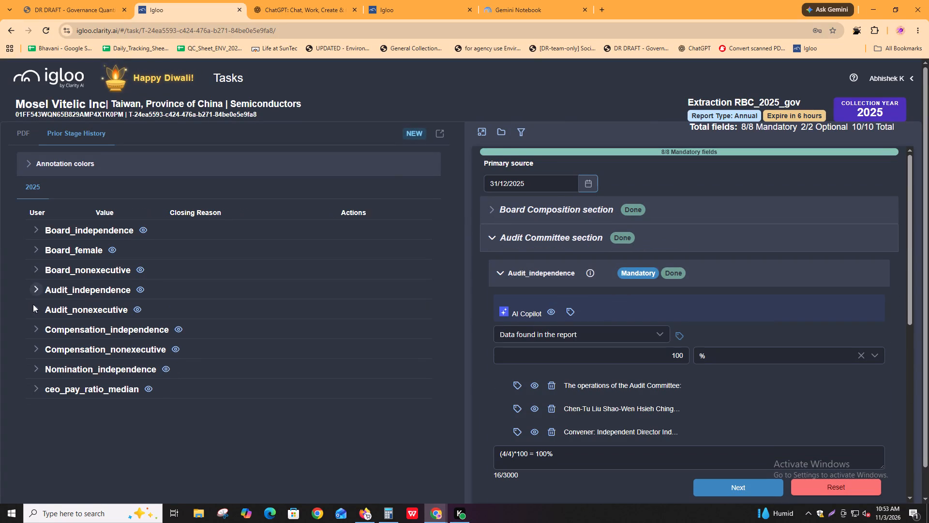
click(33, 304)
click(33, 304)
click(766, 490)
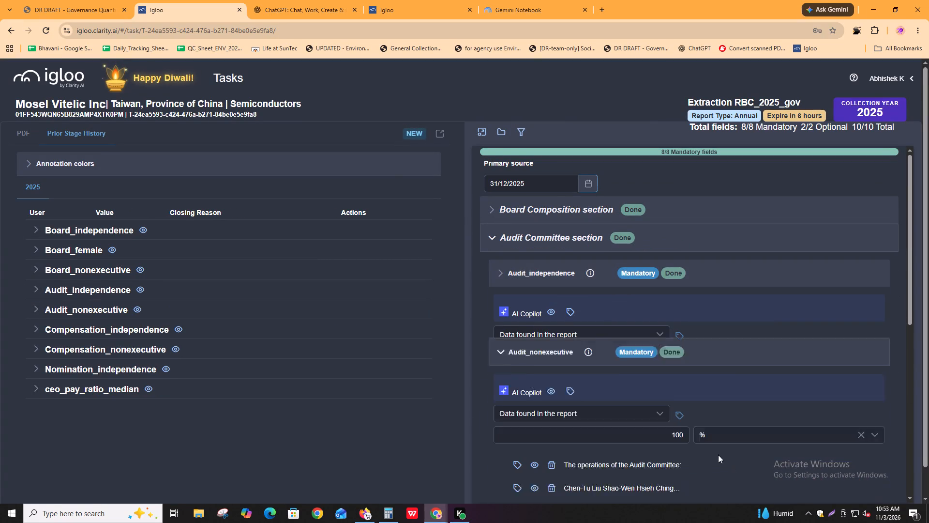
scroll(728, 403, down, 2)
click(730, 420)
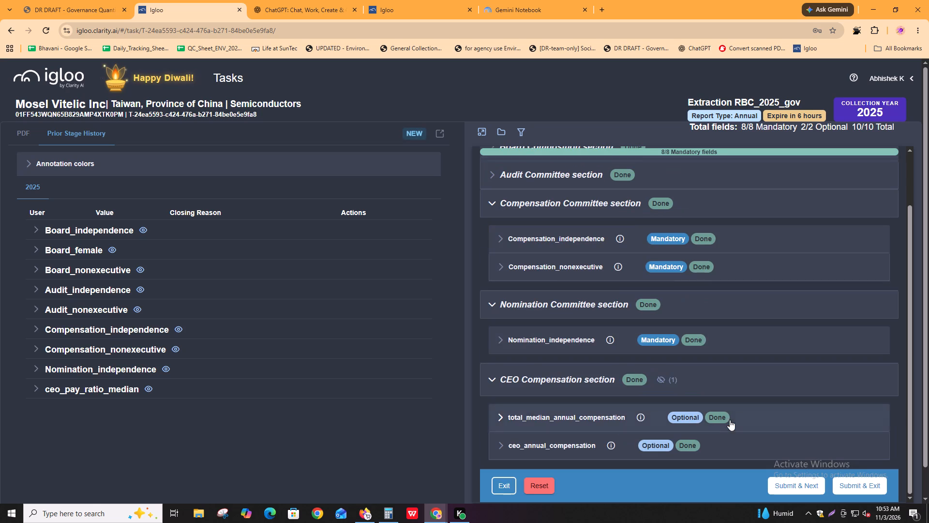
Compare the Compensation_independence and Compensation_nonexecutive values with their prior stage entries.
click(607, 242)
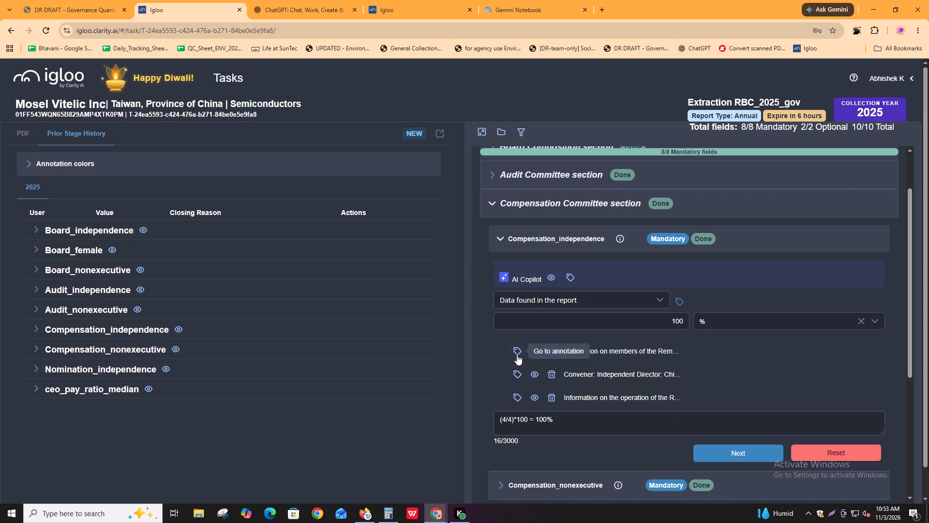
click(31, 327)
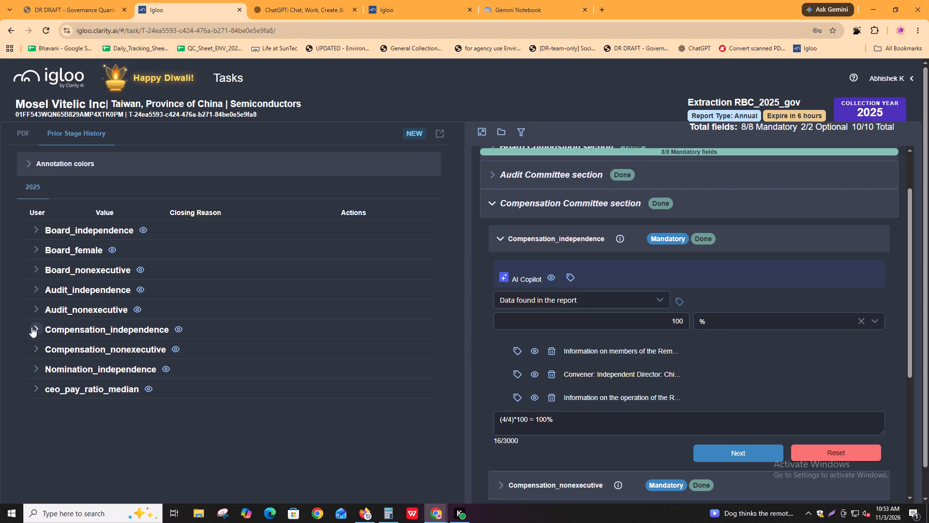
click(31, 327)
click(33, 346)
click(33, 346)
click(734, 454)
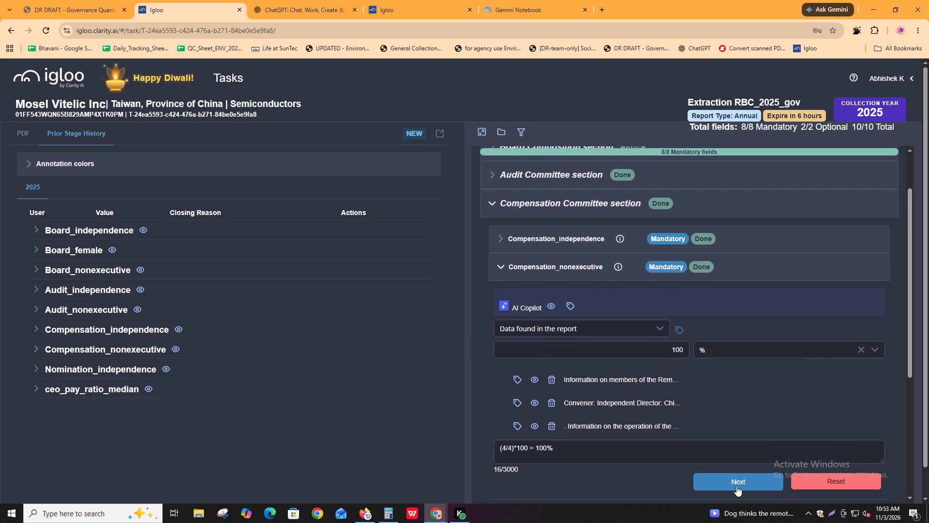
click(736, 486)
click(536, 325)
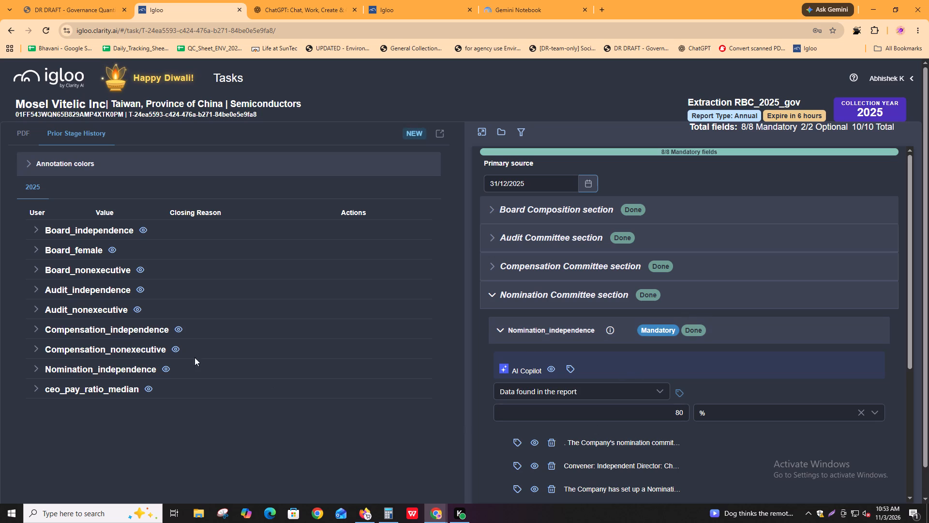
click(29, 369)
click(35, 369)
click(35, 369)
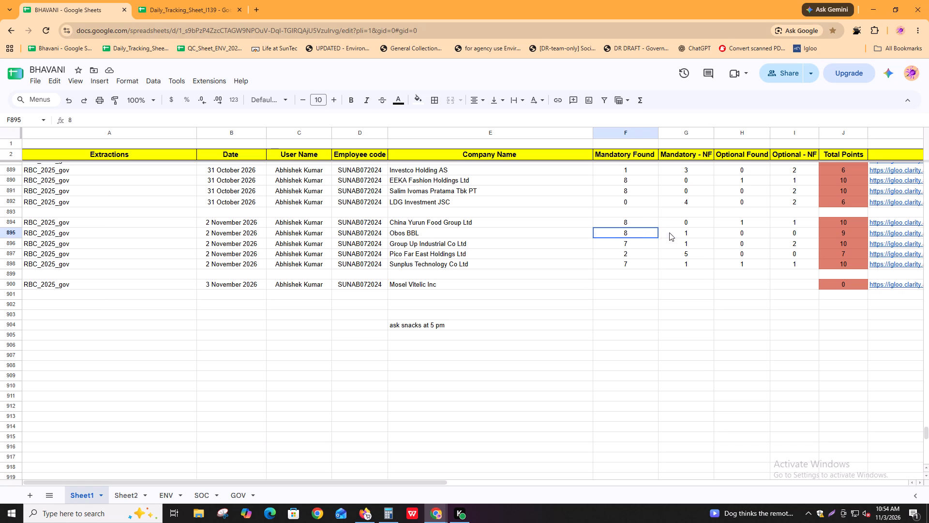
drag(669, 232, 787, 232)
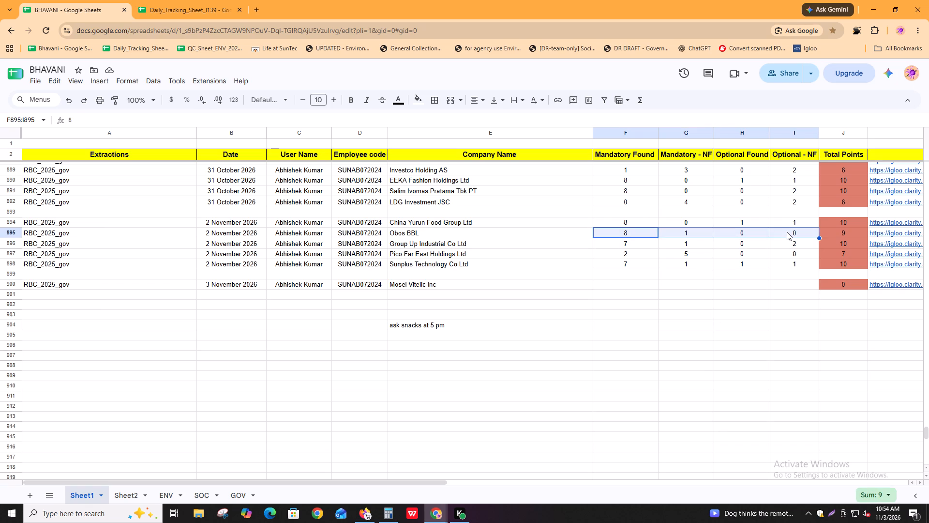
click(706, 260)
key(alt+Tab)
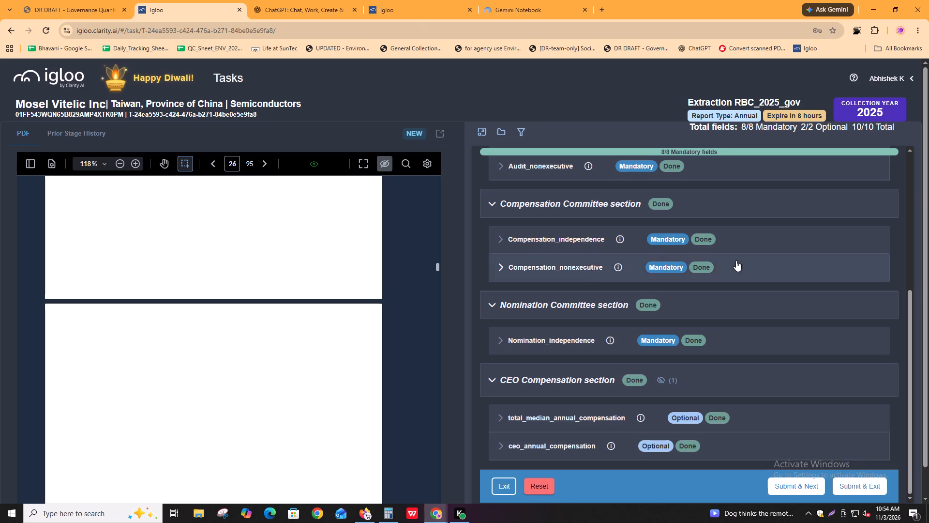
key(alt+Tab)
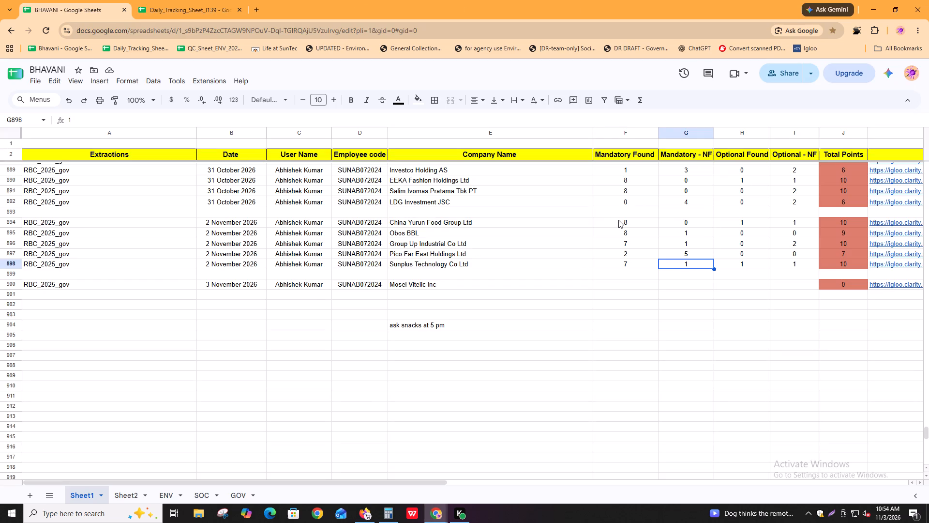
drag(619, 220, 784, 222)
key(ctrl+c)
click(614, 284)
key(ctrl+v)
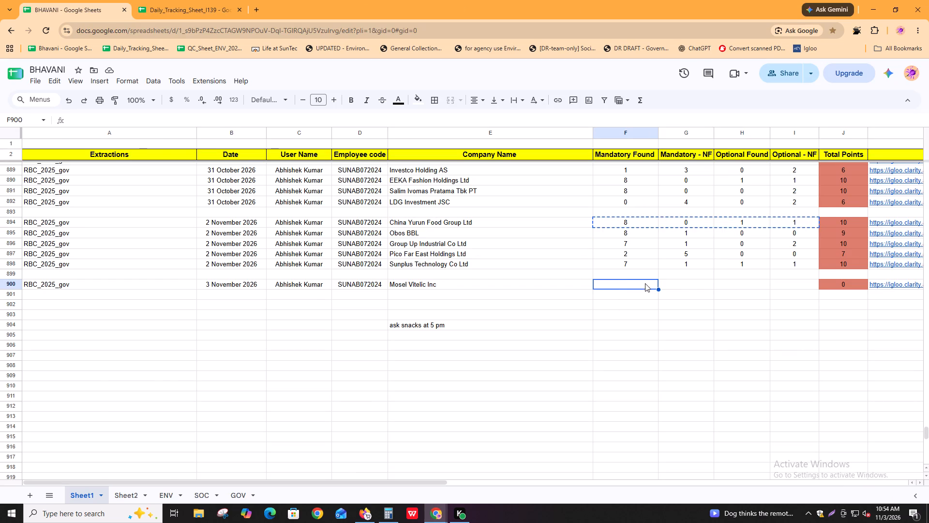
Copy the found/not found field list from the China Yurun Food Group row's Comments to the same column of the Mosel Vitelic Inc row.
shift+scroll(777, 325, down, 7)
double_click(760, 224)
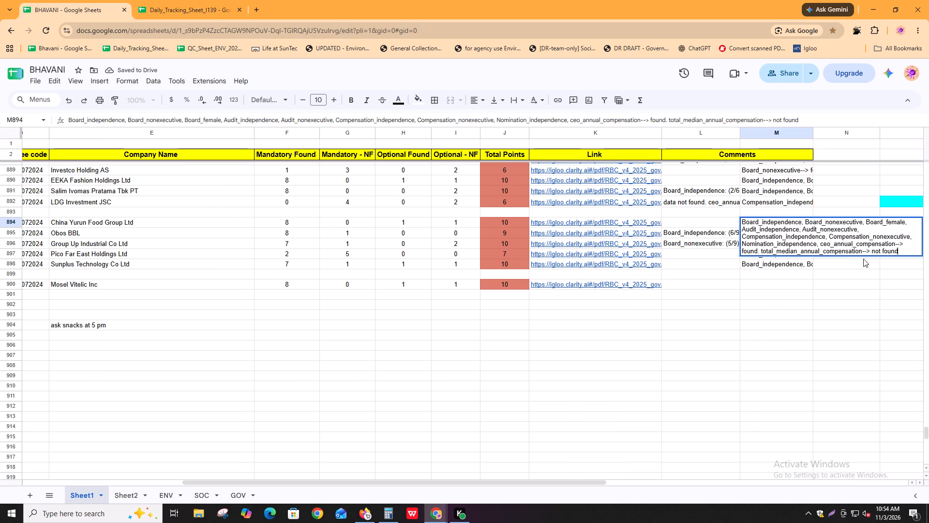
click(793, 292)
click(758, 222)
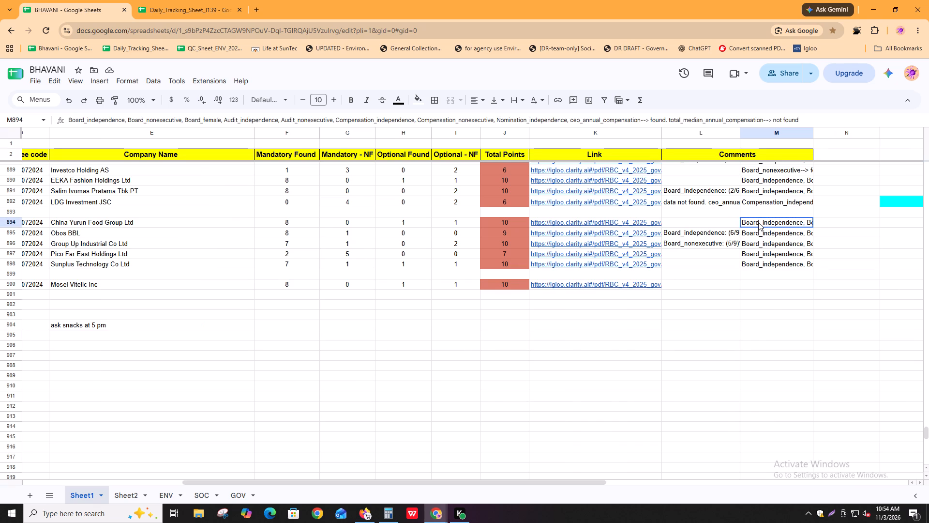
key(ctrl+c)
click(749, 286)
key(ctrl+v)
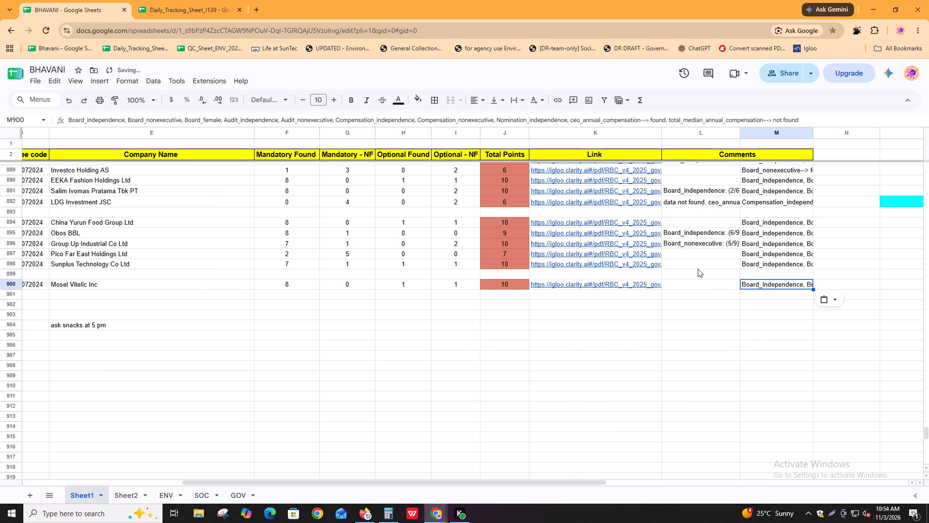
Copy the Board_nonexecutive field name from Igloo and enter it followed by a colon in the Mosel Vitelic row's empty Comments cell.
key(alt+Tab)
scroll(647, 247, up, 3)
scroll(605, 215, up, 4)
double_click(592, 240)
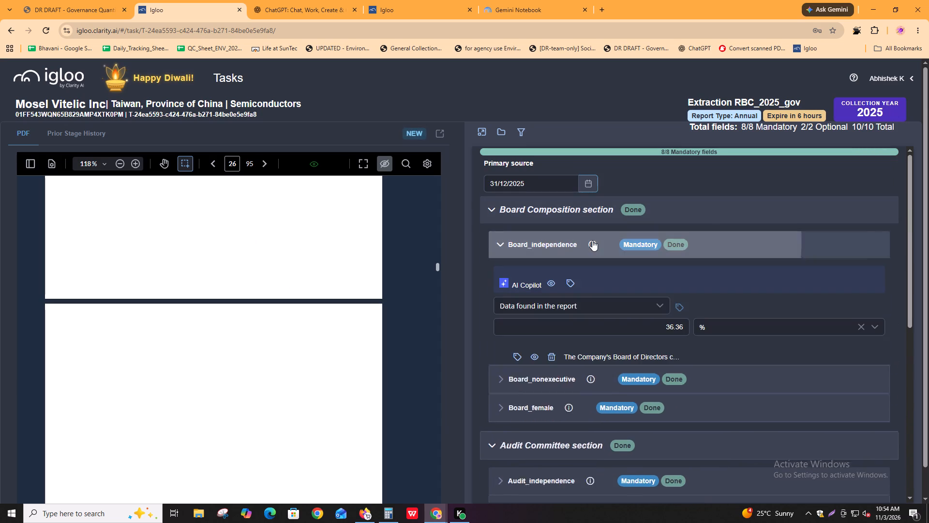
click(594, 285)
alt+double_click(553, 270)
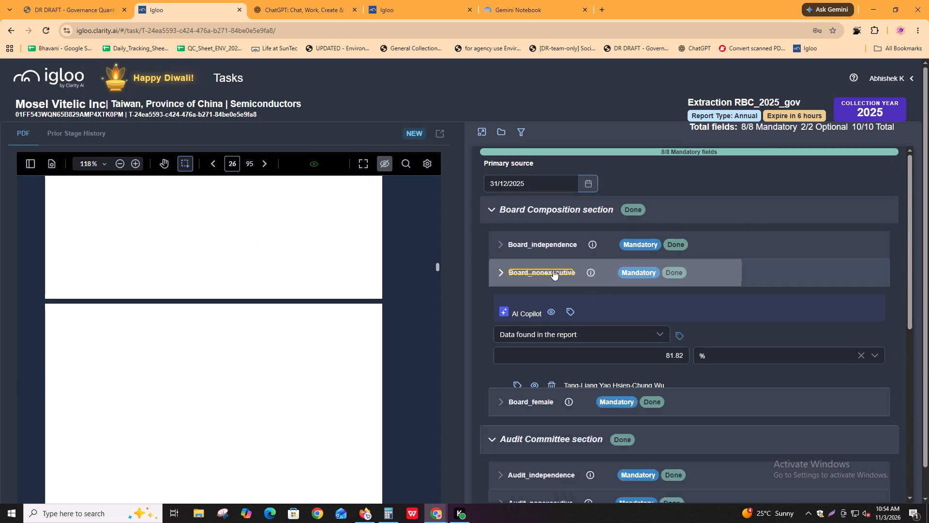
key(alt+Tab)
key(ctrl+v)
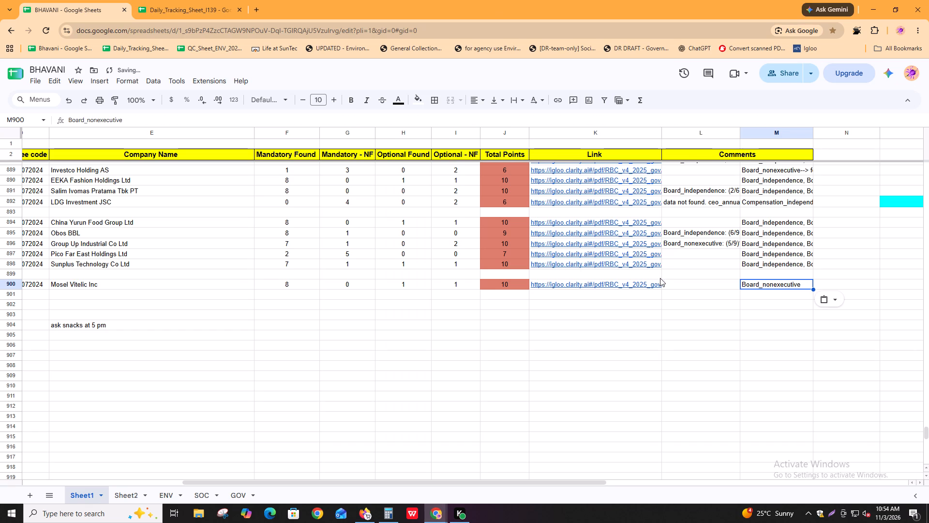
key(ctrl+z)
key(Left)
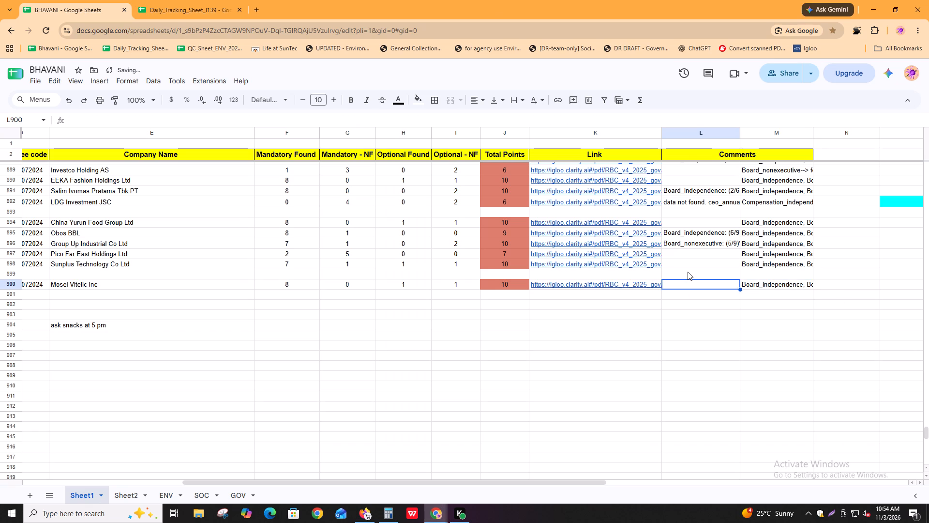
key(F2)
key(ctrl+v)
key(Up)
key(Up)
key(Up)
key(Up)
key(Up)
key(Up)
key(Up)
key(Up)
key(Up)
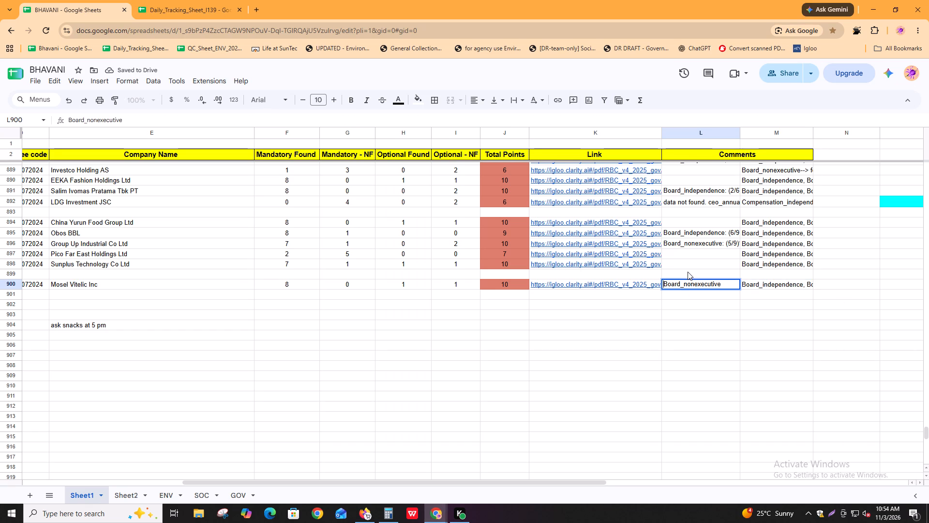
click(733, 283)
key(shift+colon)
key(space)
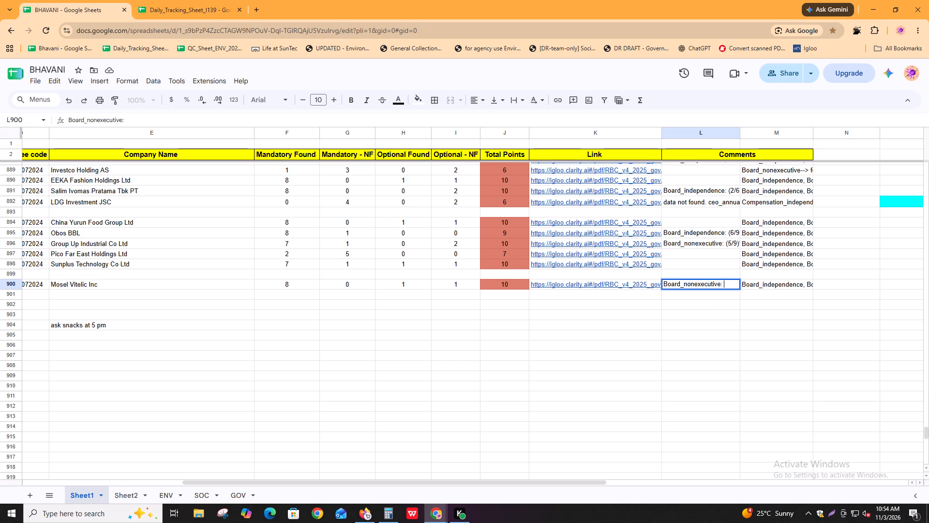
Append Igloo's Board_nonexecutive note, "(9/11)*100 = 81.82%" with its explanation of executive members, to that comment.
key(alt+Tab)
alt+click(618, 485)
key(alt+Tab)
key(ctrl+v)
Return to Igloo and check the board, committee and CEO compensation fields for other notes, collapsing the Board Composition section.
key(alt+Tab)
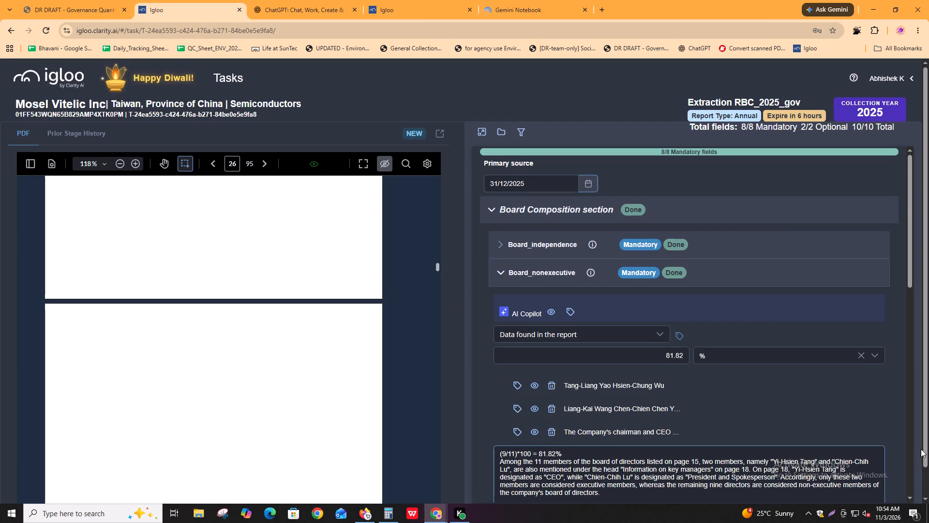
scroll(910, 446, down, 3)
click(752, 447)
click(743, 378)
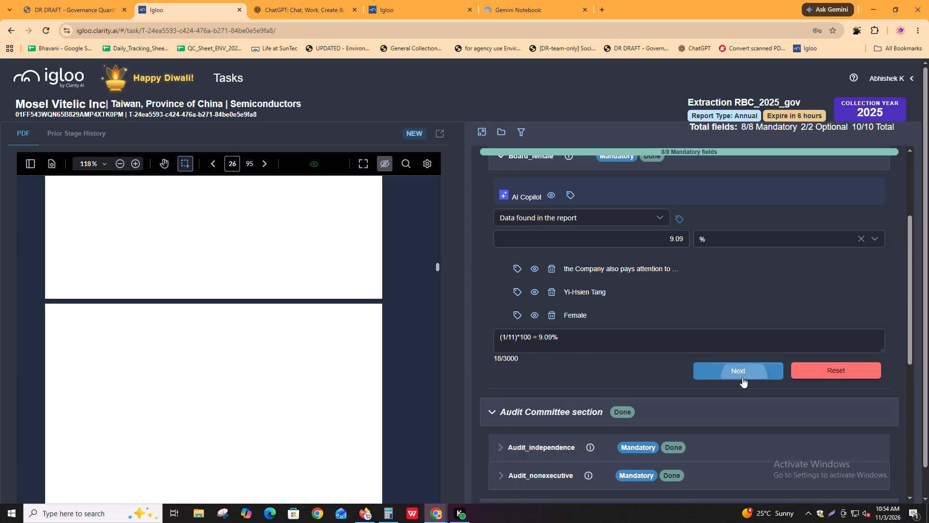
click(673, 220)
scroll(679, 188, up, 3)
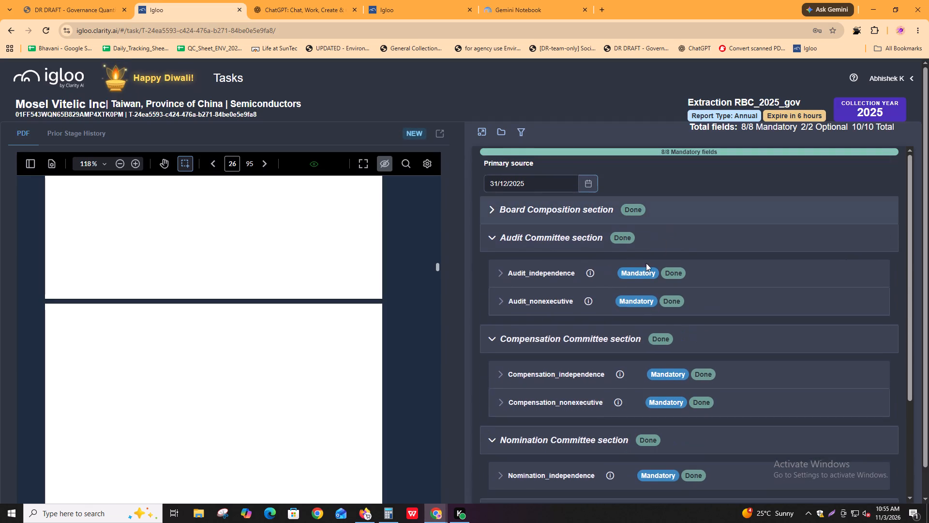
double_click(644, 266)
double_click(638, 302)
scroll(637, 374, down, 3)
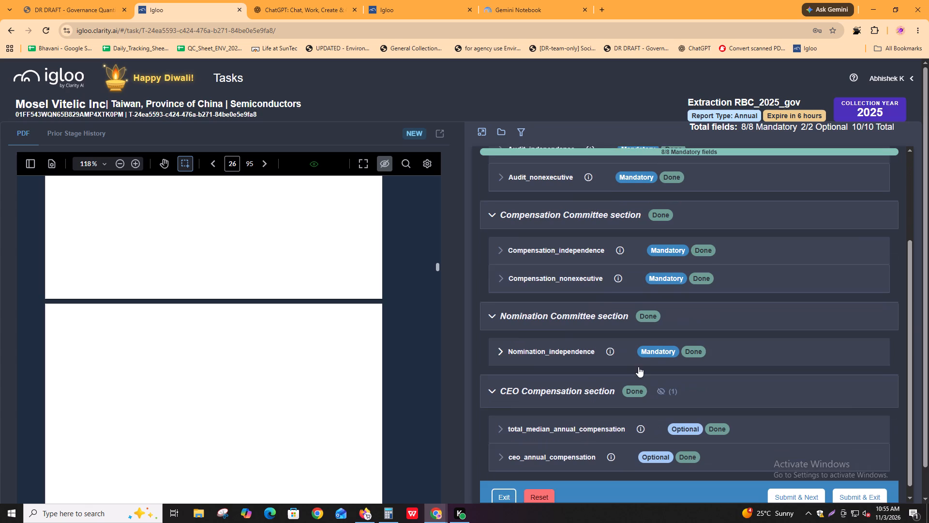
double_click(651, 243)
double_click(644, 275)
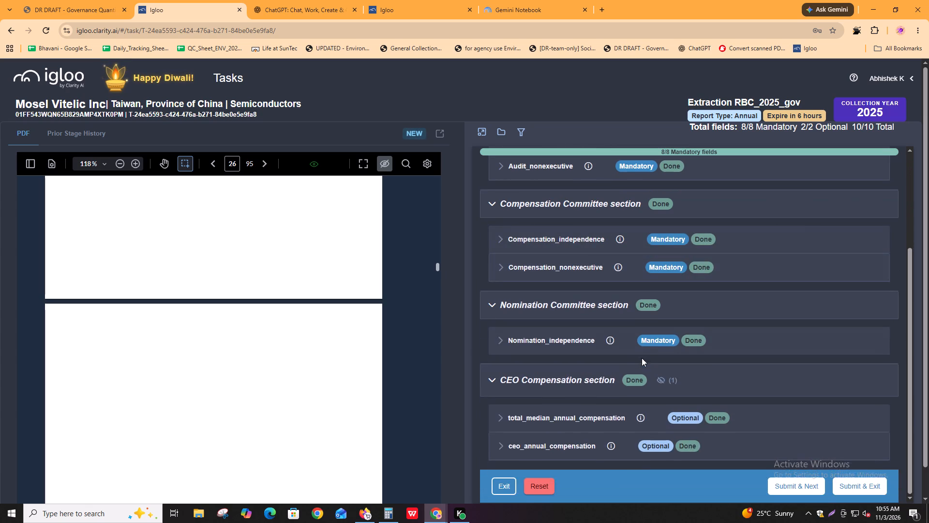
double_click(642, 347)
scroll(642, 347, down, 4)
click(626, 388)
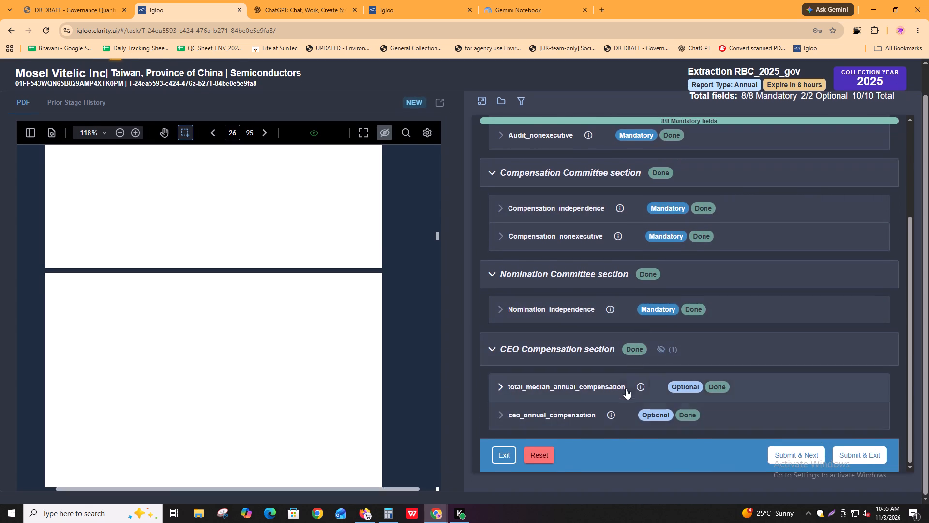
scroll(626, 389, down, 3)
click(637, 297)
click(615, 424)
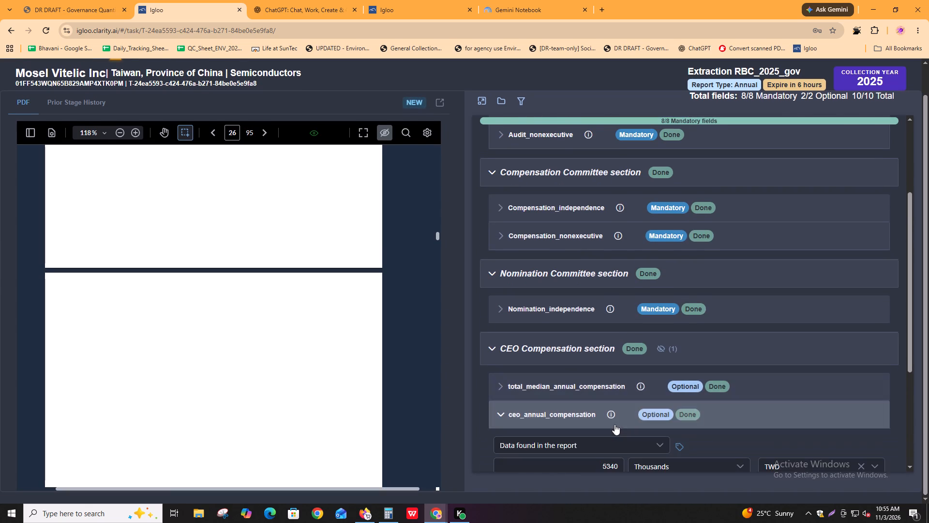
click(614, 420)
scroll(590, 115, up, 4)
scroll(603, 58, up, 2)
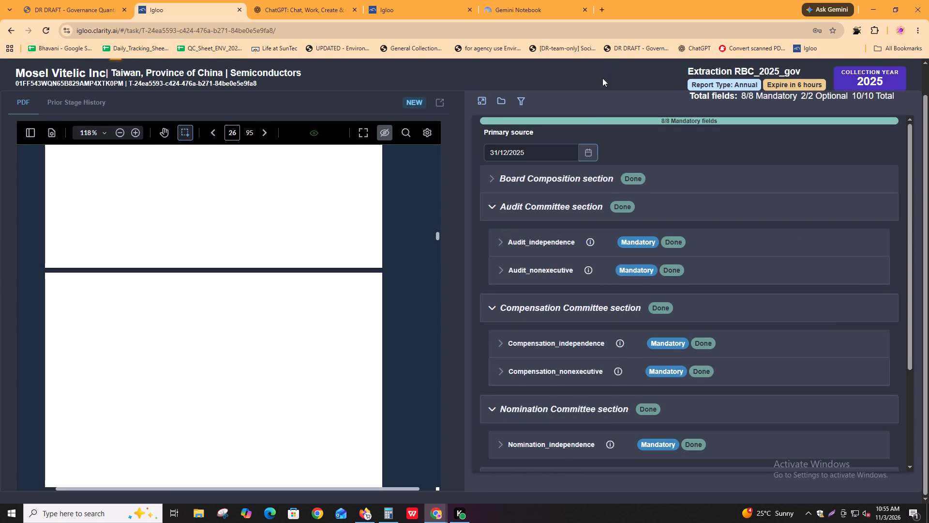
scroll(597, 102, up, 4)
scroll(627, 368, down, 4)
Review the two CEO Compensation fields and check the ceo_annual_compensation entry against its tagged executive remuneration table in the report PDF.
click(581, 429)
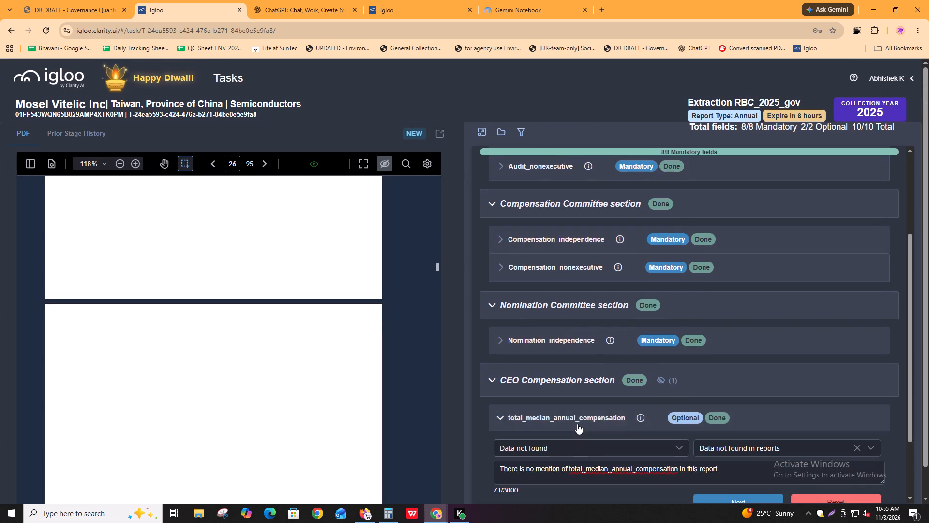
click(577, 424)
click(577, 442)
scroll(577, 442, down, 3)
click(514, 382)
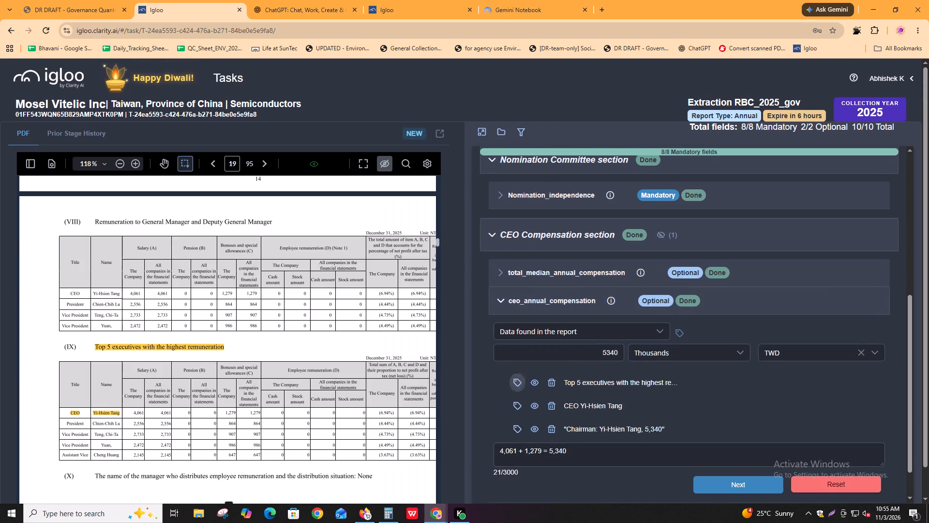
shift+scroll(394, 383, down, 1)
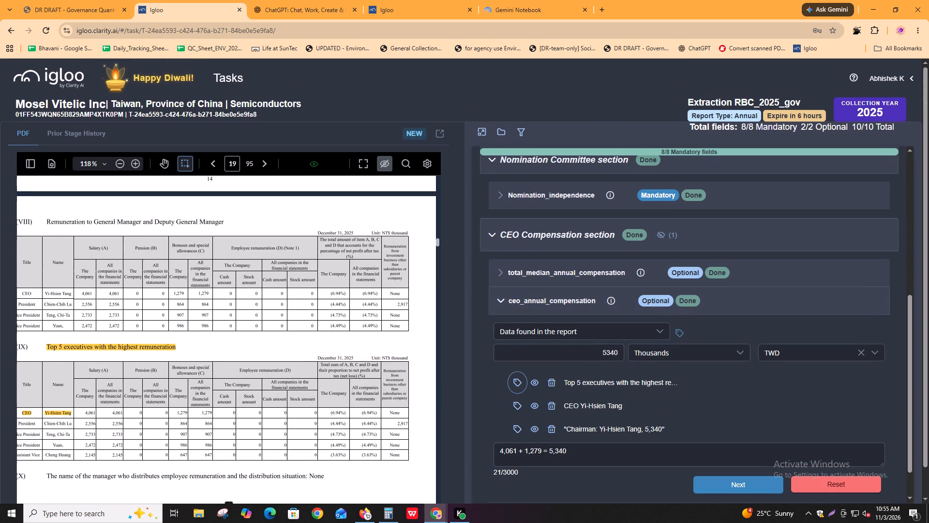
click(750, 402)
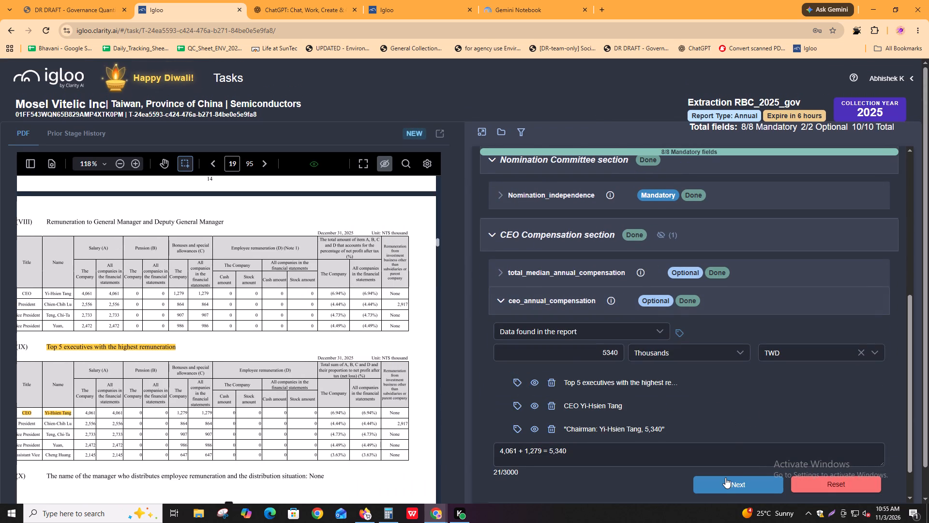
click(725, 477)
scroll(692, 338, up, 8)
key(alt+Tab)
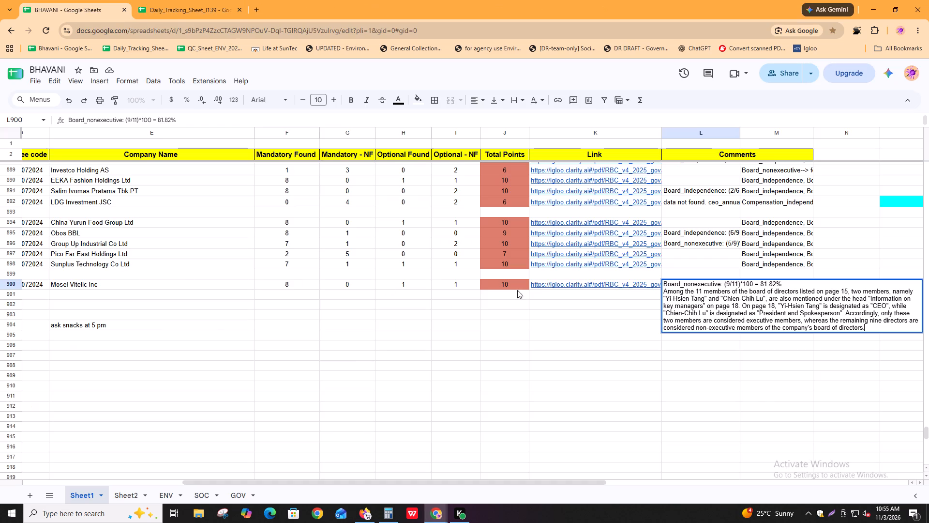
key(alt+Tab)
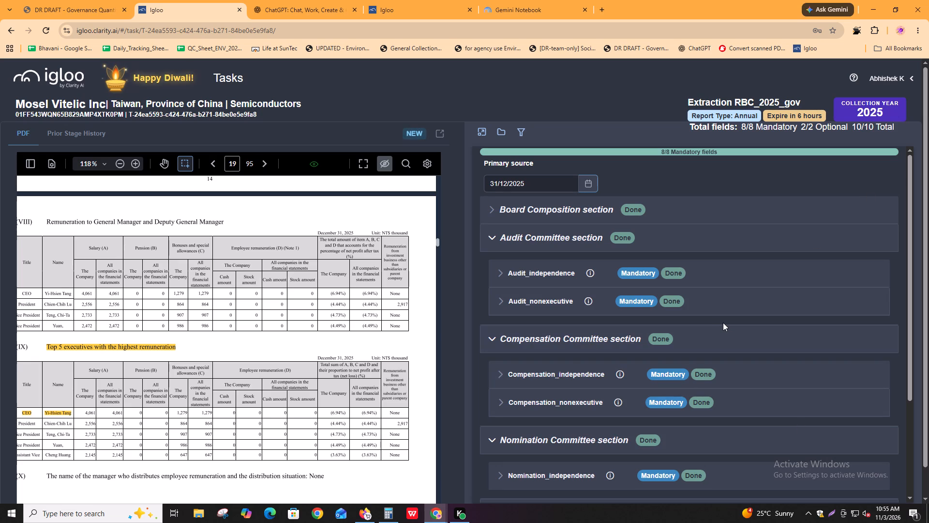
Switch to the RBC_v4_2025_gov report PDF and search it for "retire", reviewing every match.
key(alt+Tab)
key(alt+Tab)
key(ctrl+f)
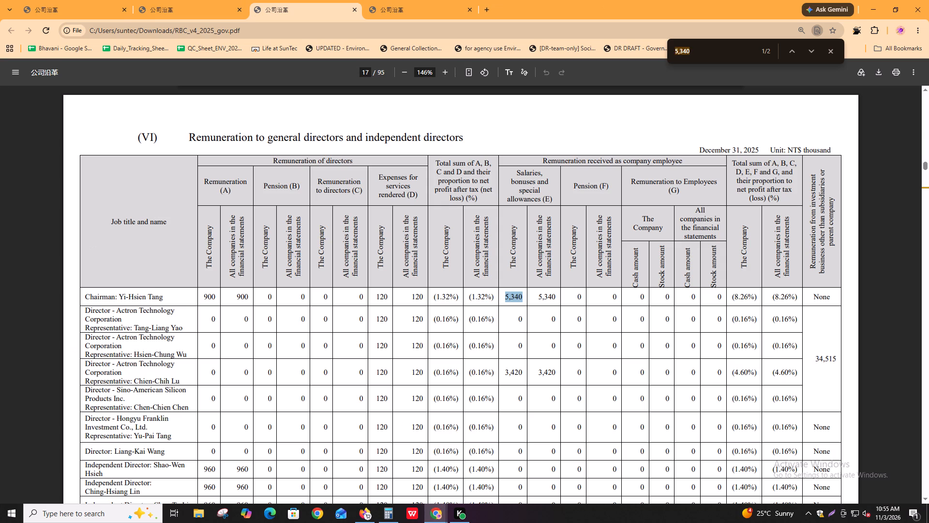
text(retire)
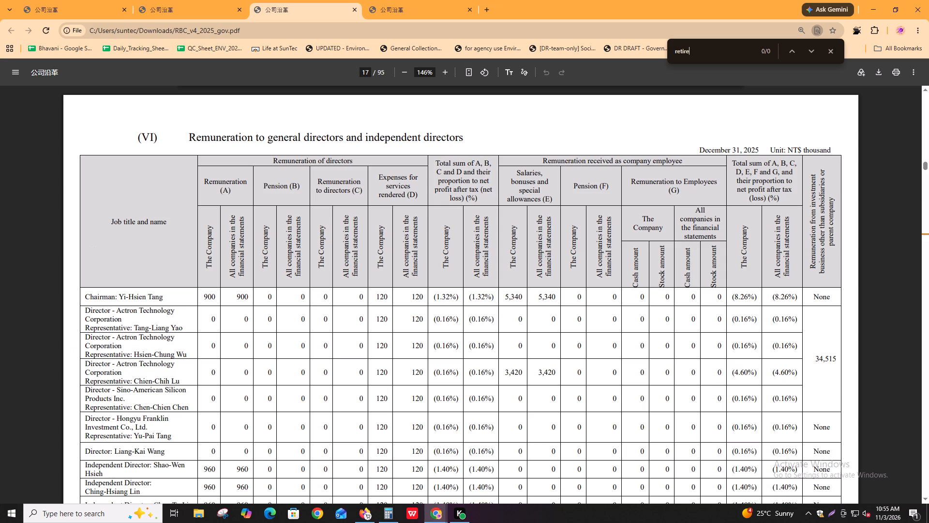
key(Return)
key(Return)
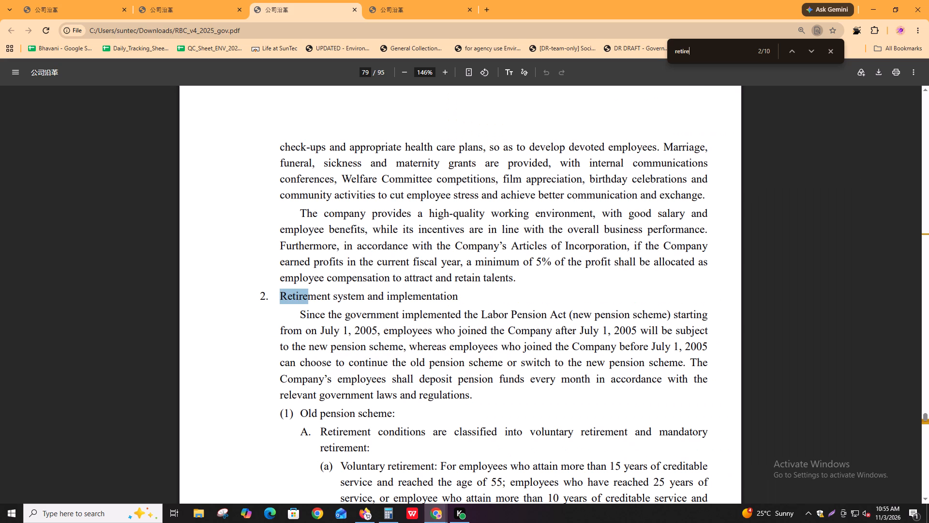
key(Return)
key(Return)
key(Return)
key(Return)
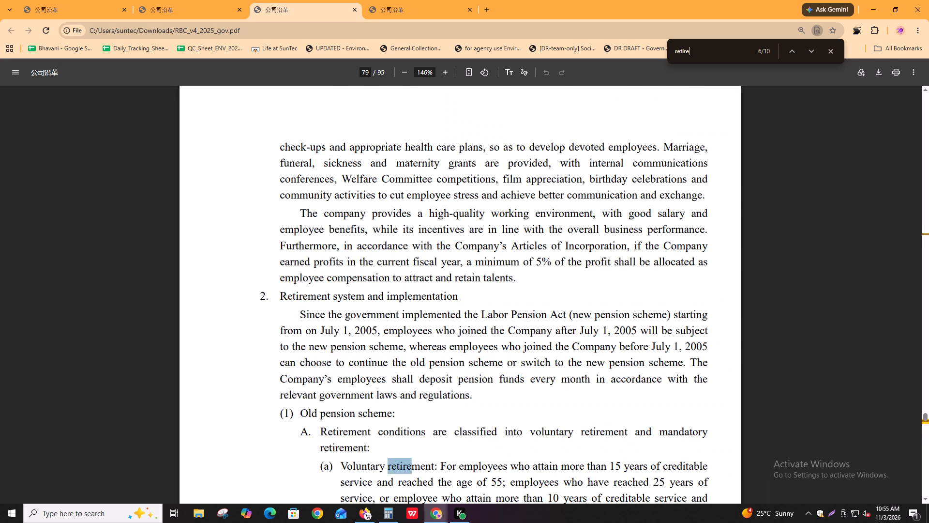
key(Return)
key(Return)
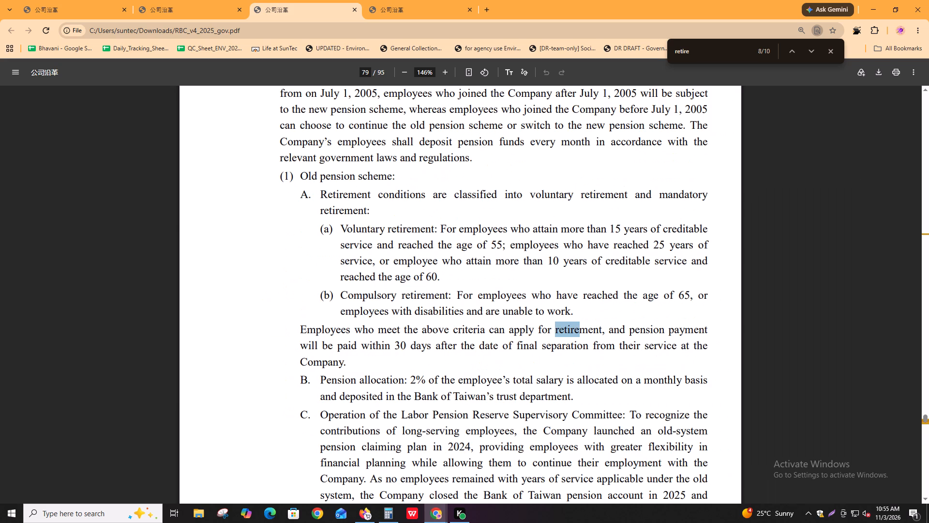
key(Return)
key(Return)
Search the report for "resign", "left" and "terminat", going through any matches for signs of executive departures.
key(ctrl+f)
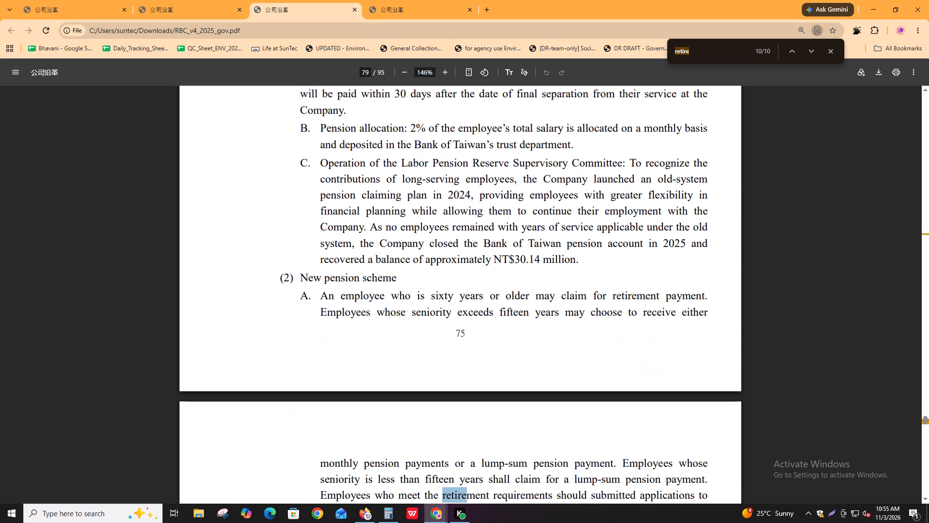
text(resign)
key(ctrl+f)
key(Return)
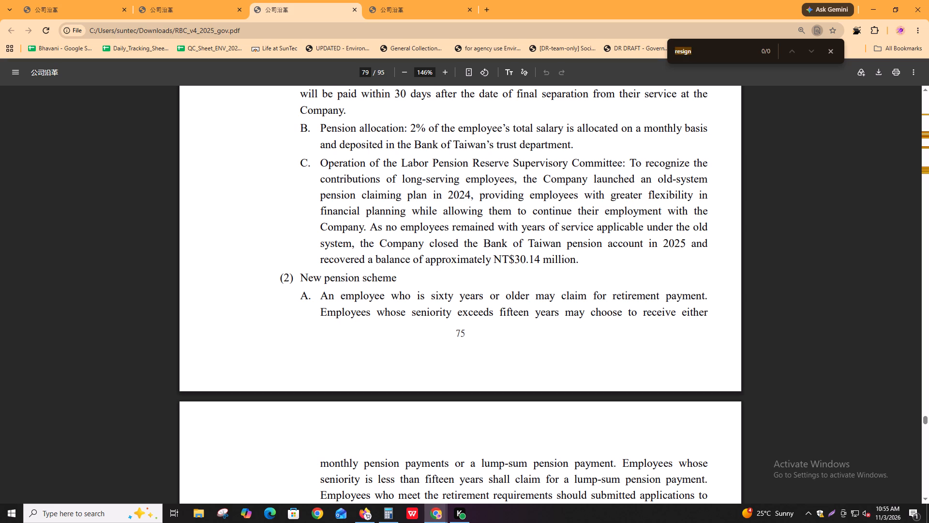
text(left)
key(ctrl+f)
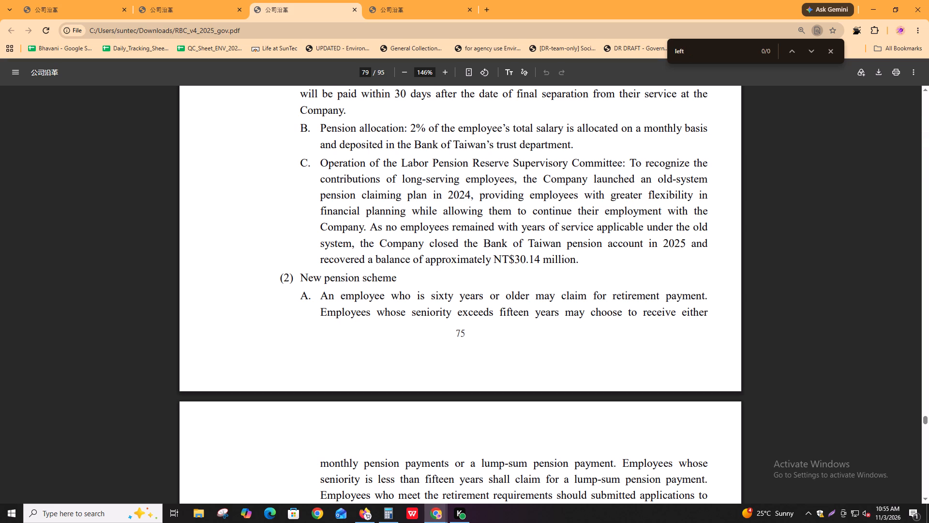
text(terminat)
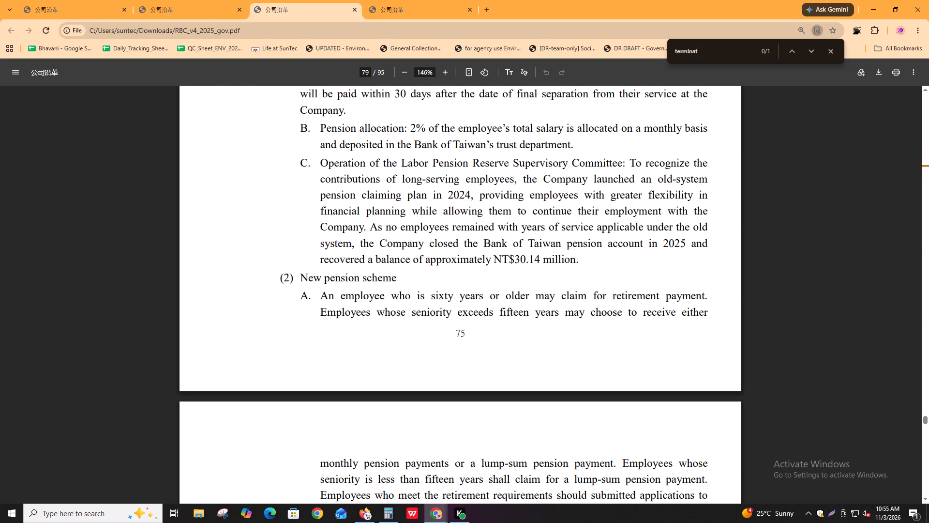
key(ctrl+f)
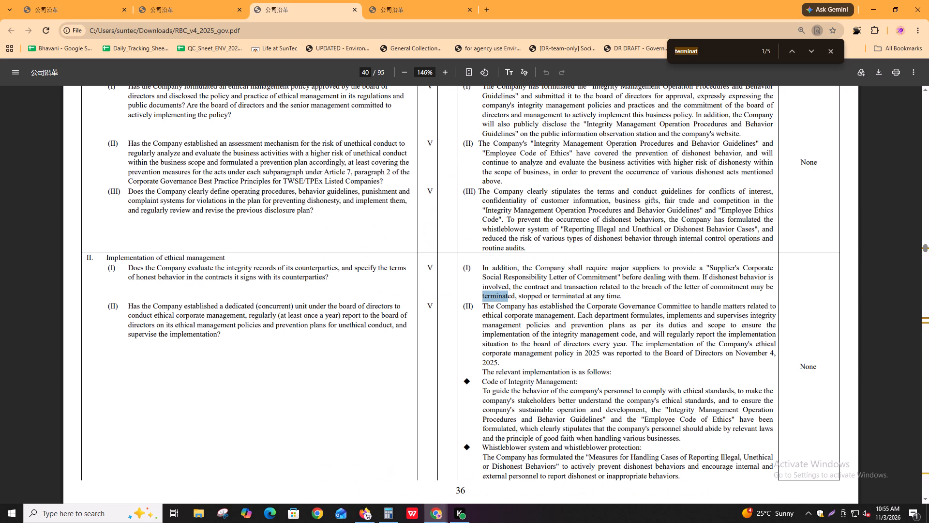
key(Return)
key(Return)
key(Return)
key(Return)
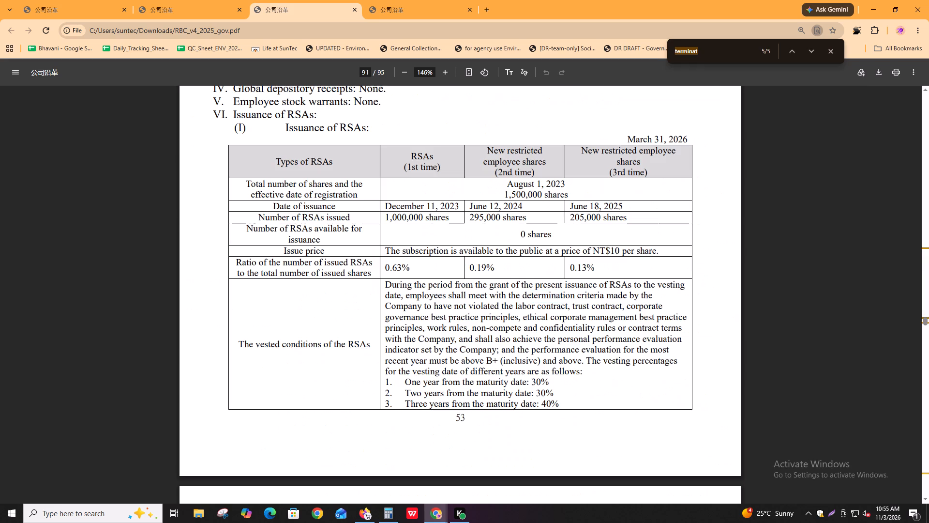
key(Return)
key(Return)
Search the report for "dismiss".
text(disc)
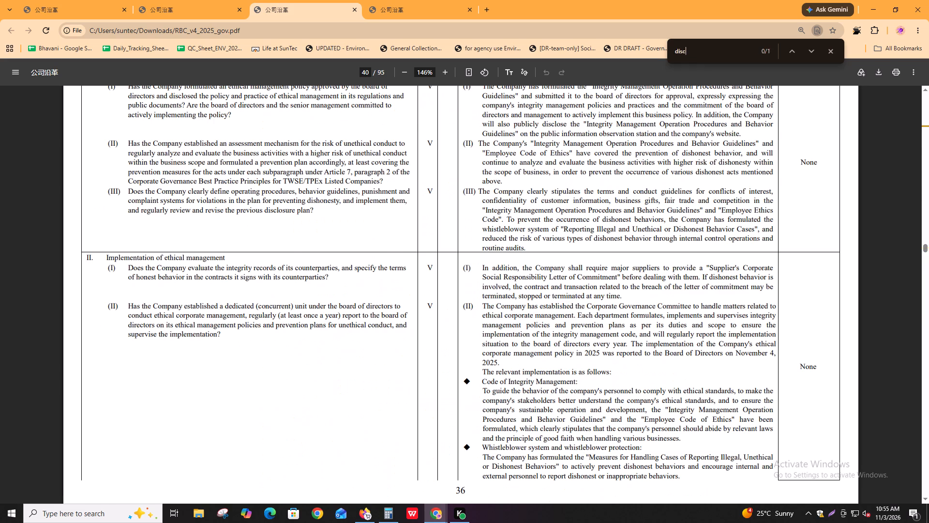
key(BackSpace)
key(m)
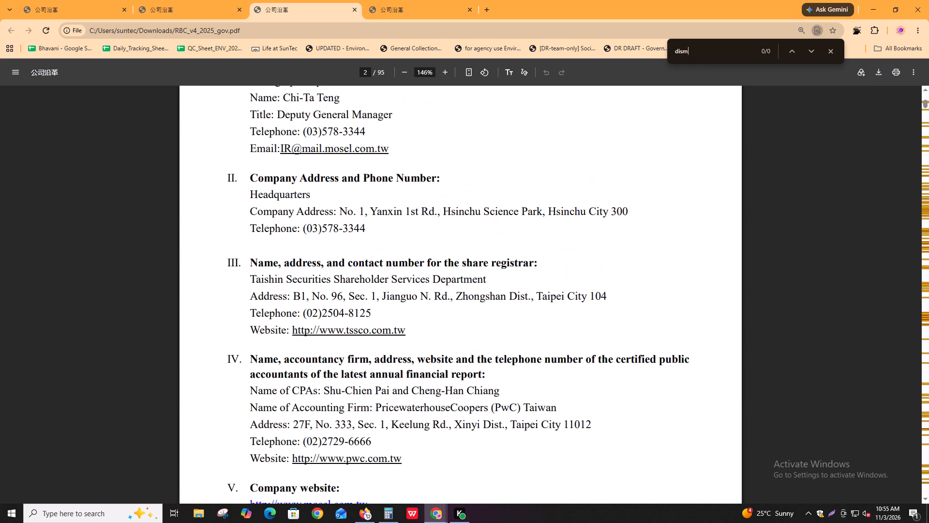
text(iss)
key(Return)
key(ctrl+f)
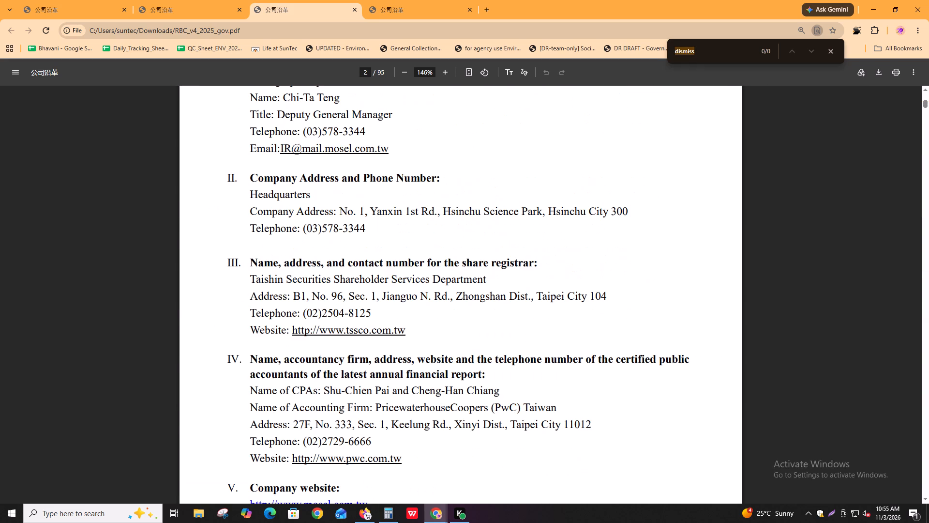
Return to the Igloo task and collapse the Audit, Compensation and Nomination Committee sections and the CEO Compensation section.
key(alt+Tab)
click(532, 233)
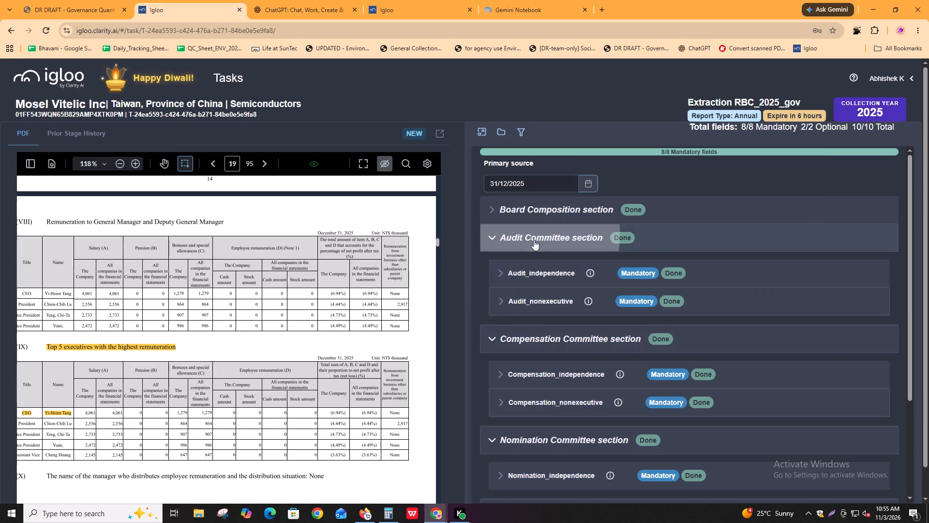
click(538, 274)
click(542, 292)
click(548, 334)
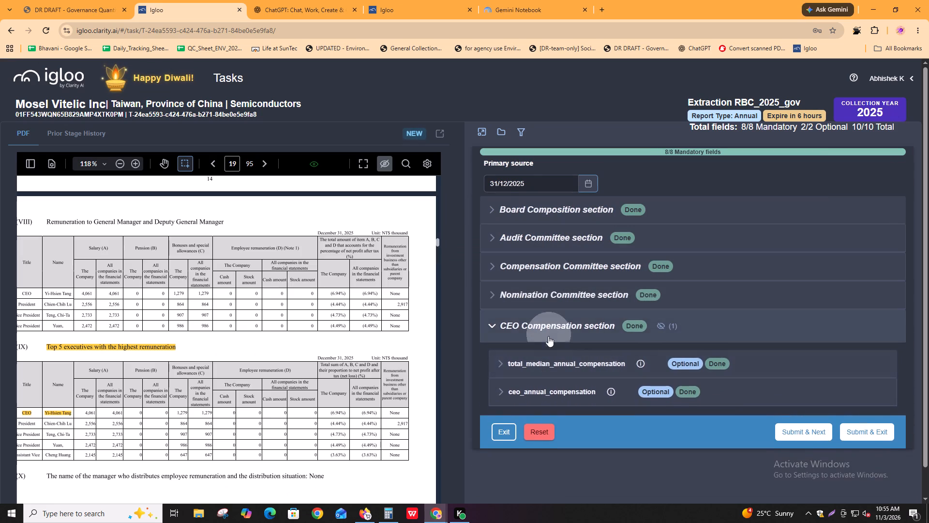
Switch to the BHAVANI sheet and reduce the Mosel Vitelic row to single-line height, undoing the last resize.
key(alt+Tab)
alt+click(451, 263)
click(732, 360)
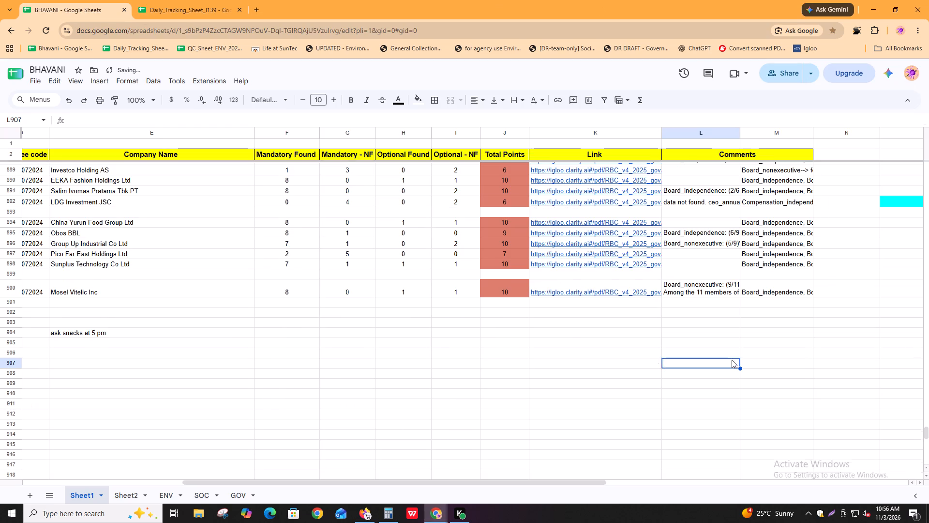
shift+scroll(199, 338, up, 3)
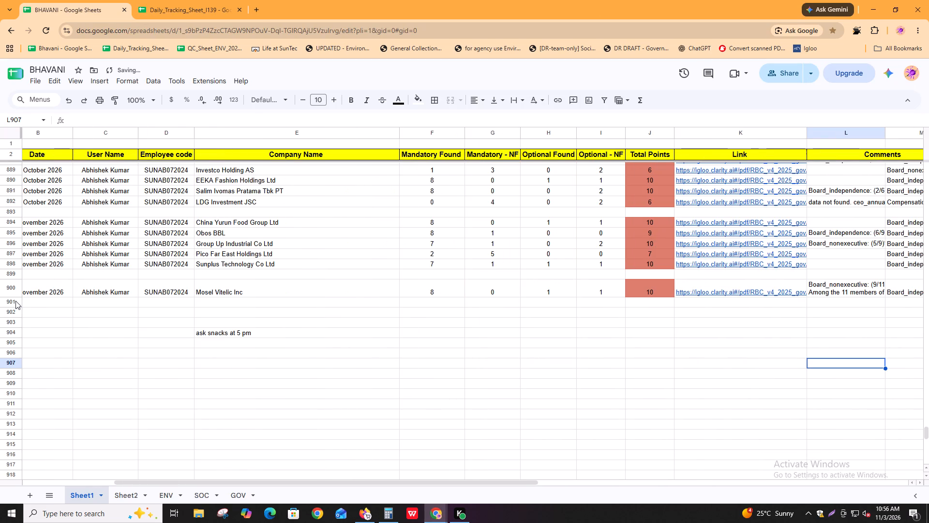
drag(12, 296, 11, 286)
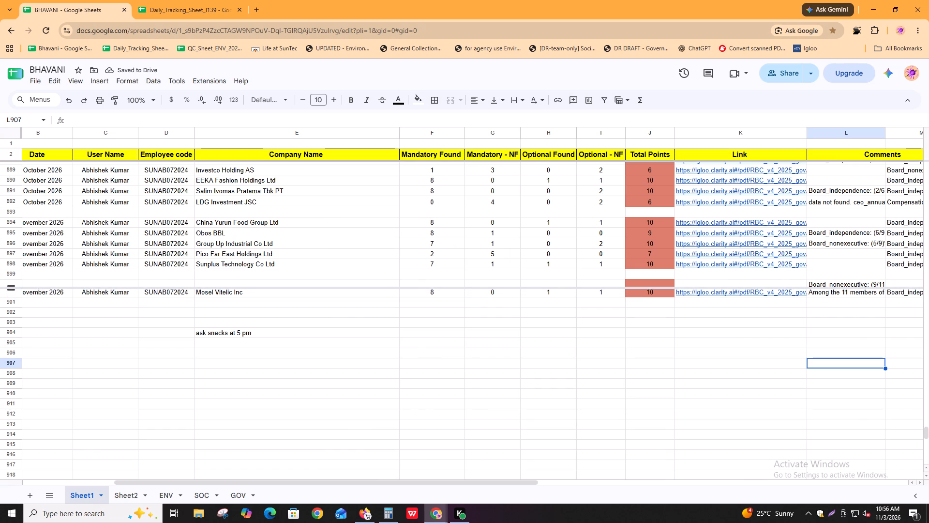
drag(11, 286, 10, 289)
click(9, 289)
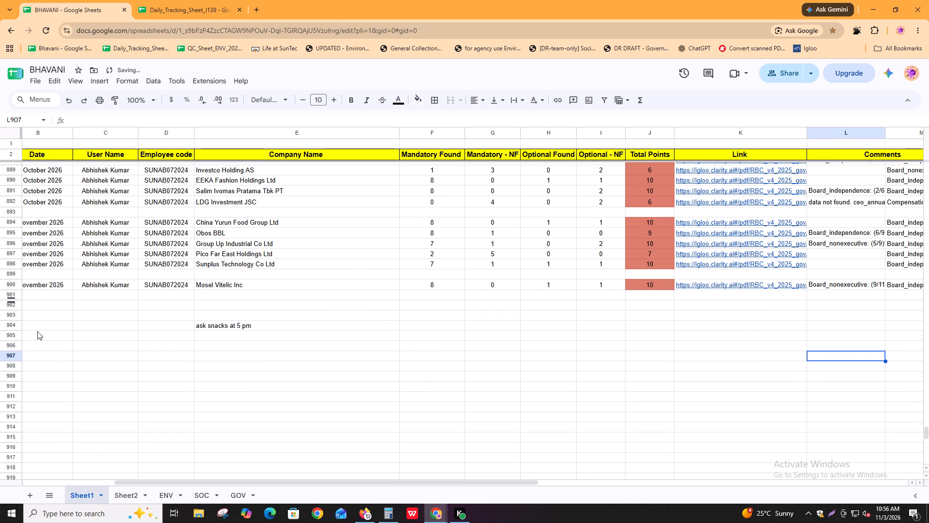
click(8, 288)
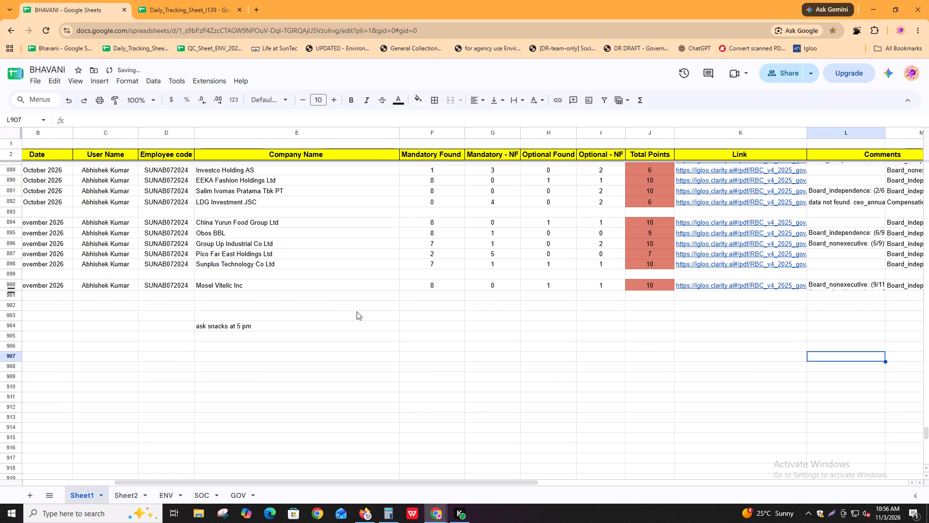
key(ctrl+z)
Fill the Mosel Vitelic row's extraction, date, user name and employee code down into row 901.
shift+scroll(157, 372, up, 5)
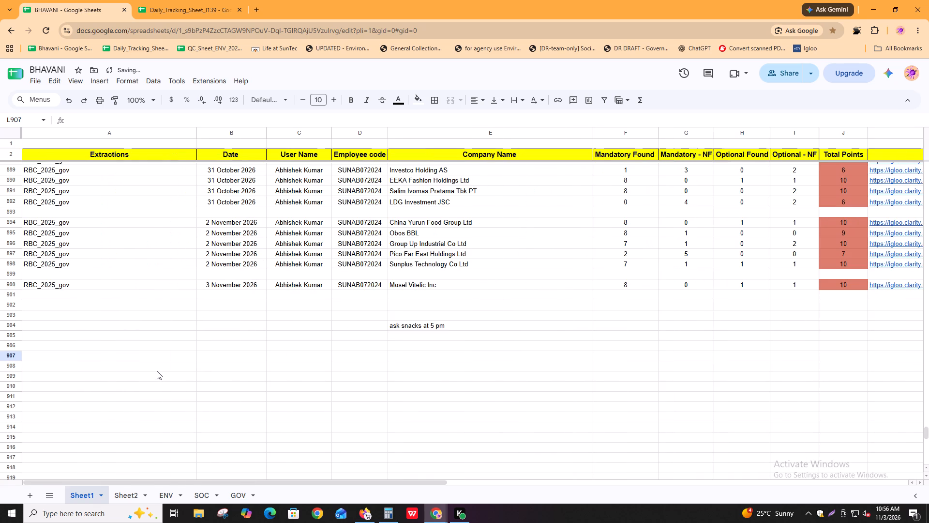
shift+scroll(157, 371, up, 3)
drag(114, 286, 114, 286)
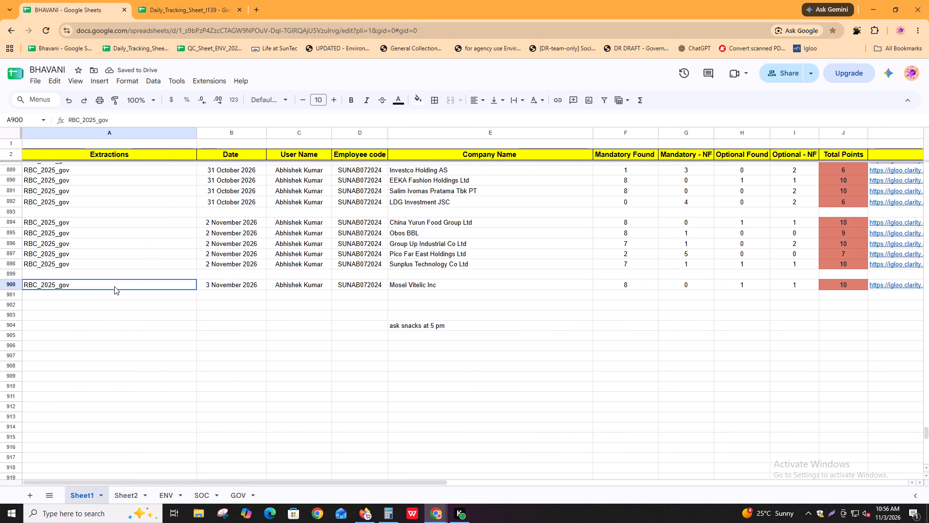
drag(114, 286, 385, 297)
key(ctrl+d)
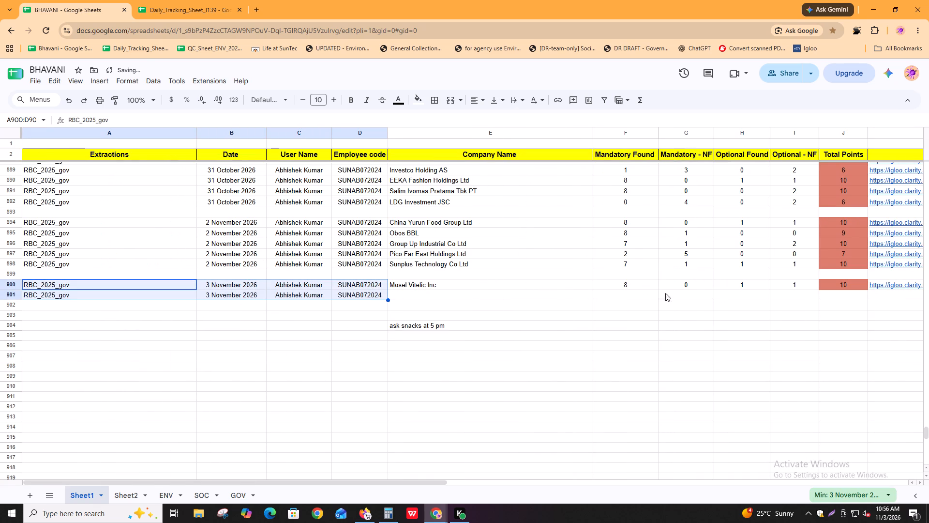
Fill the Total Points formula from the Mosel Vitelic row down through rows 901 and 902.
drag(860, 288, 856, 301)
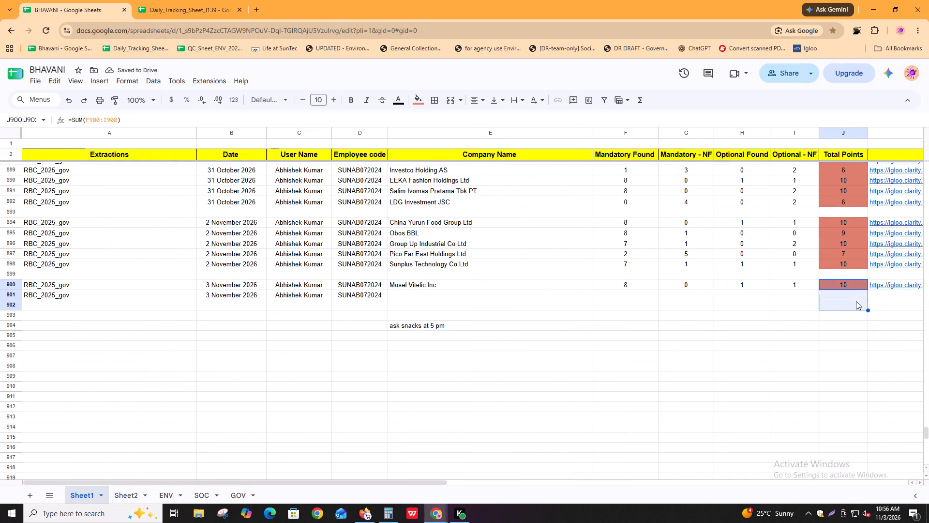
key(ctrl+d)
Move the "ask snacks at 5 pm" note from cell E904 to E911, and select the empty company name cell in row 901.
click(436, 327)
key(ctrl+c)
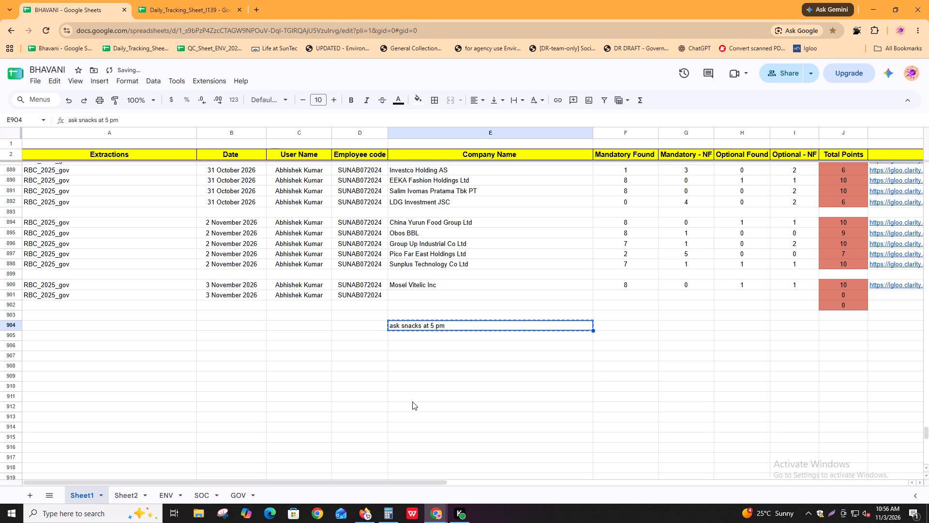
click(412, 401)
key(ctrl+v)
click(435, 323)
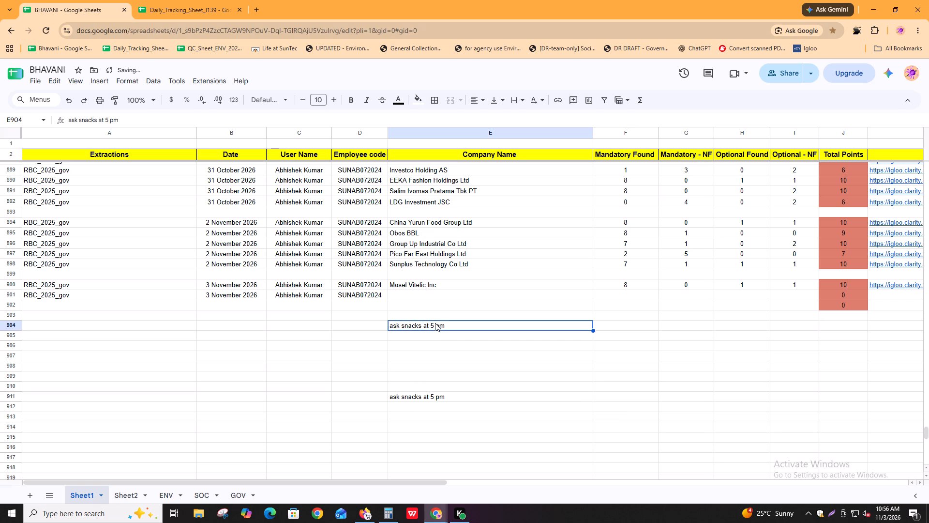
key(BackSpace)
click(487, 298)
Return to Igloo and submit the completed Mosel Vitelic task, exiting it instead of loading another.
key(alt+Tab)
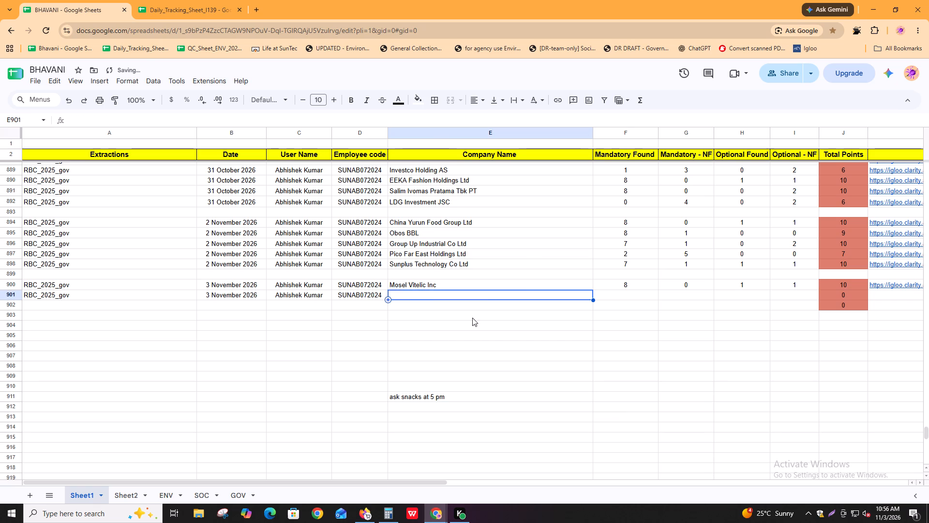
alt+click(510, 214)
alt+click(345, 247)
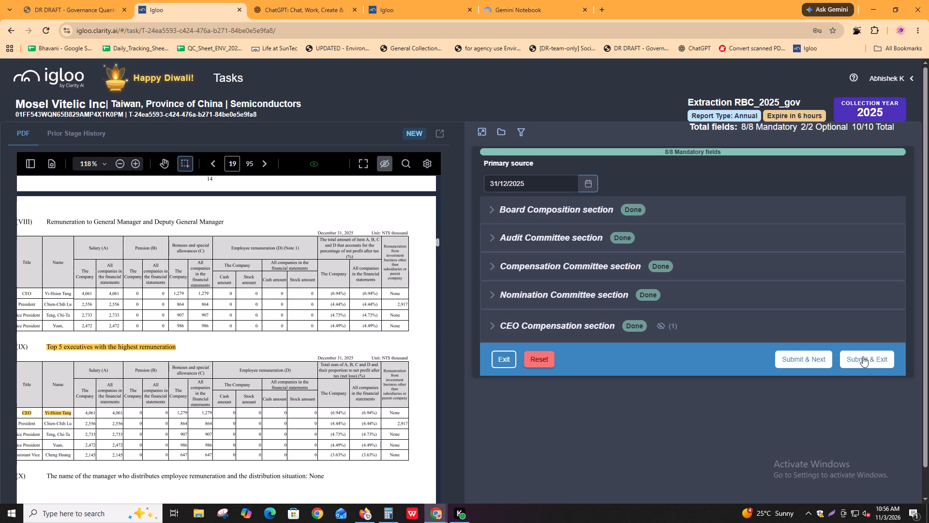
click(863, 356)
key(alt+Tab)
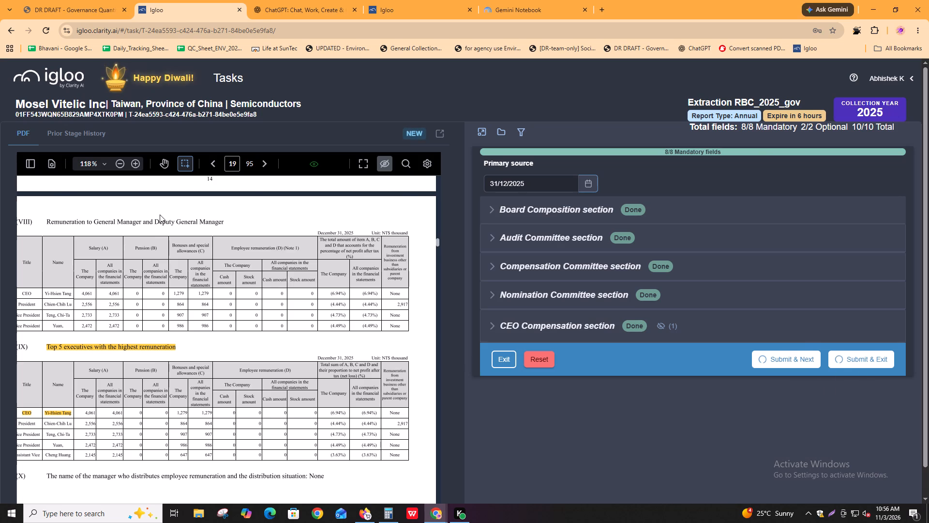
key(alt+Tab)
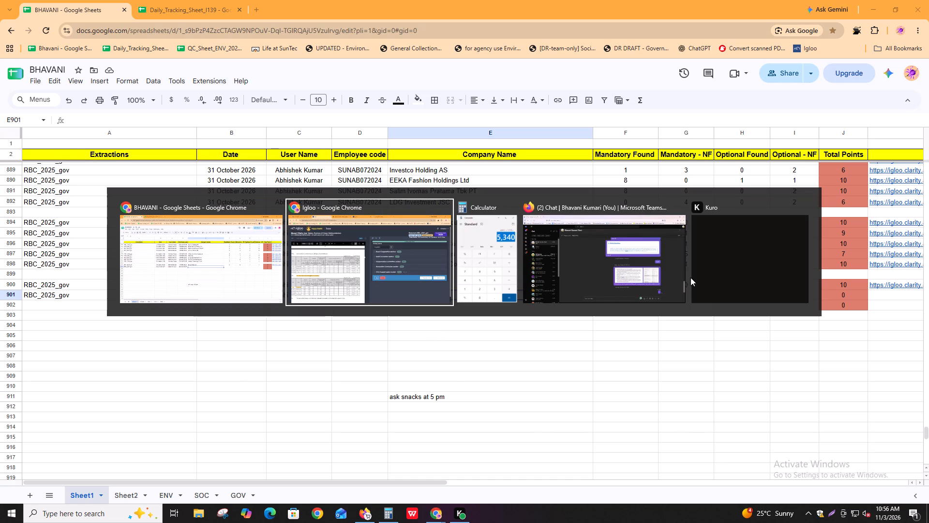
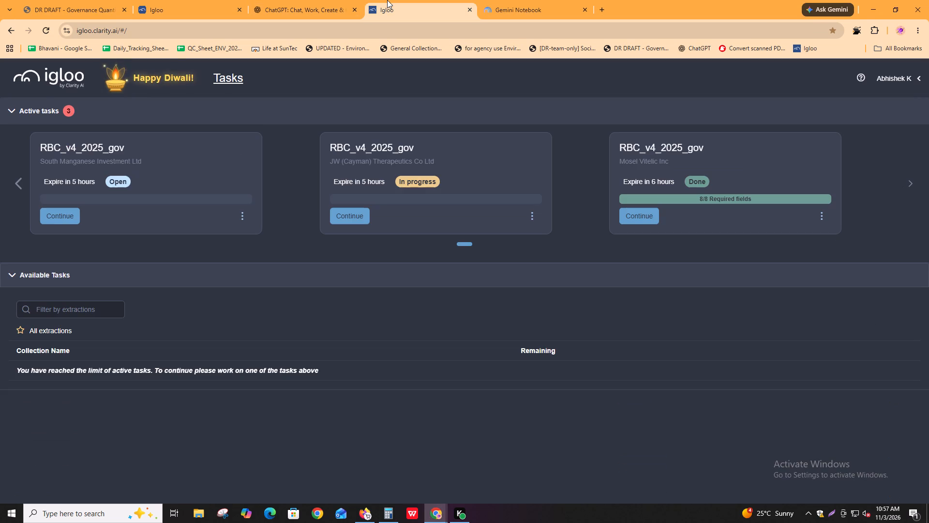
Refresh the Igloo task list, and delete the RBC_v4_2025_gov.pdf source from the Governance notebook.
key(ctrl+r)
click(548, 0)
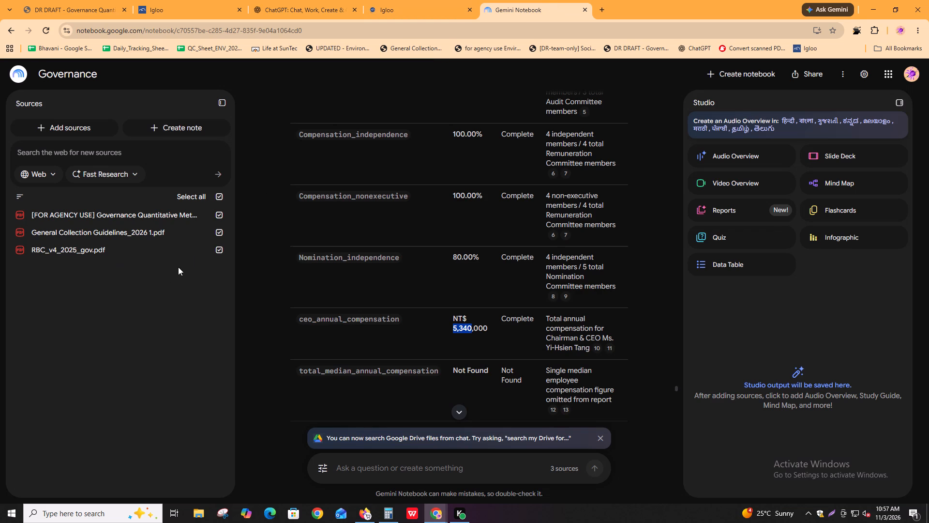
click(210, 251)
click(236, 273)
click(547, 315)
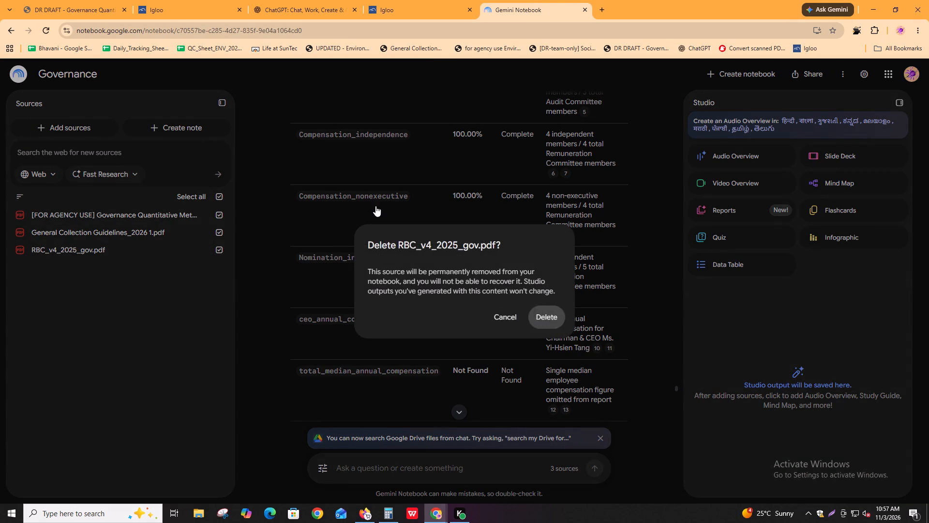
Delete the previous RBC_v4_2025_gov PDF from the Downloads folder, close the folder window and return to Igloo.
click(199, 0)
key(alt+Tab)
key(alt+Tab)
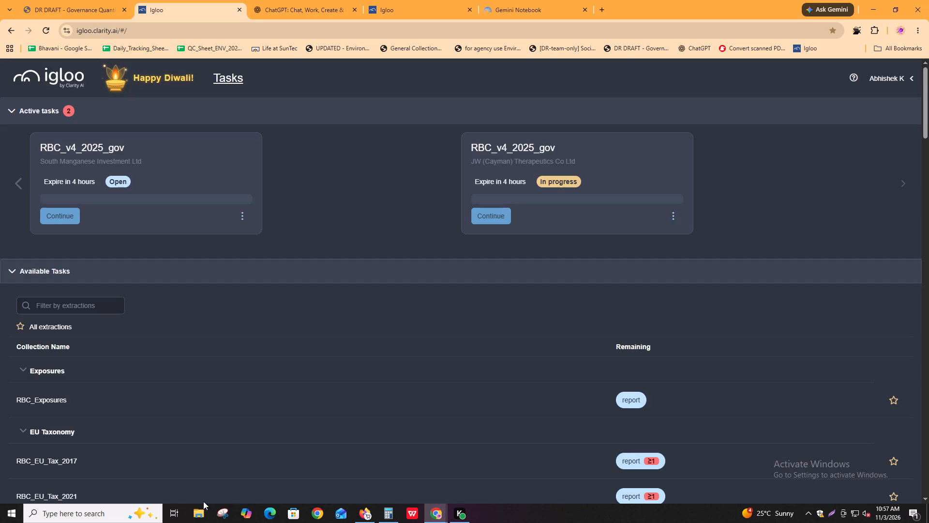
click(201, 518)
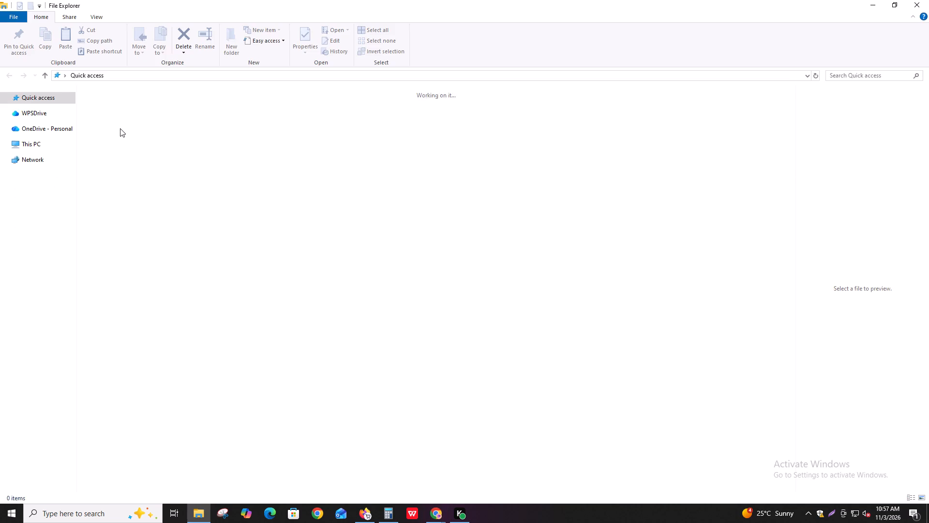
click(42, 193)
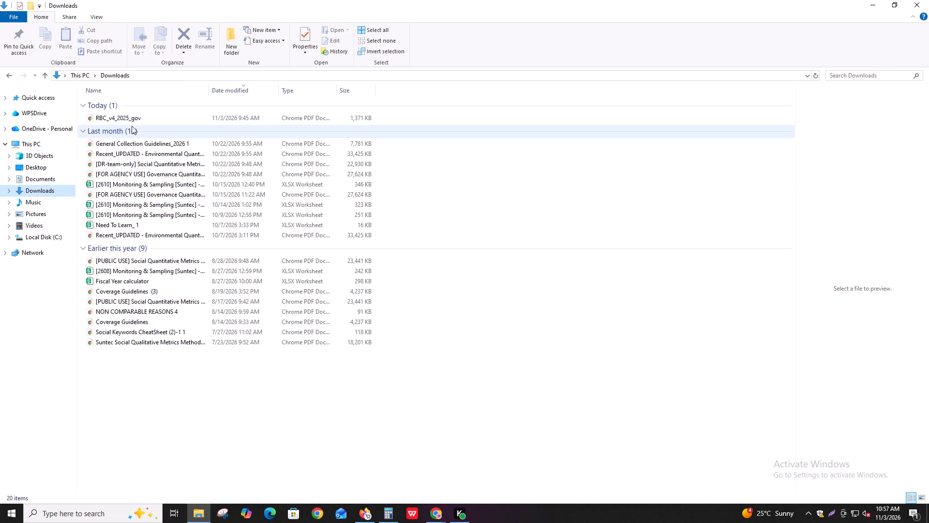
click(138, 121)
key(Delete)
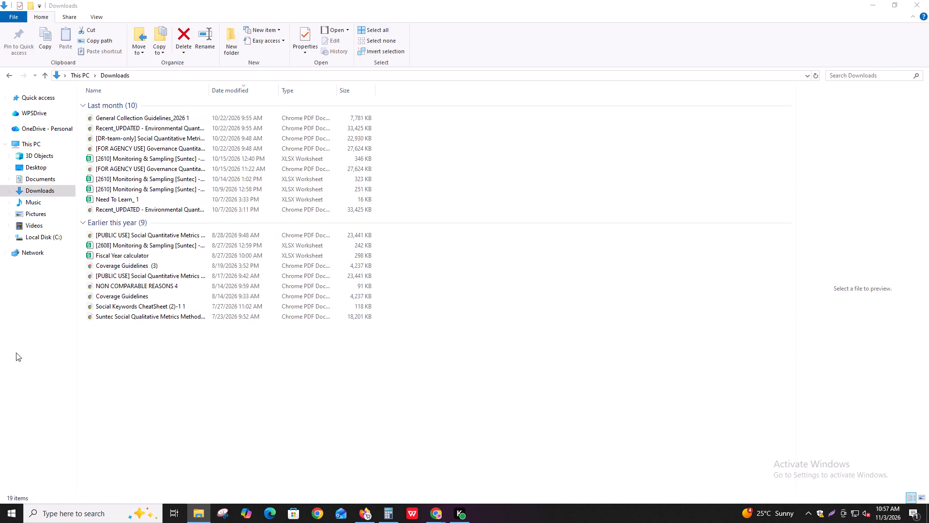
click(928, 0)
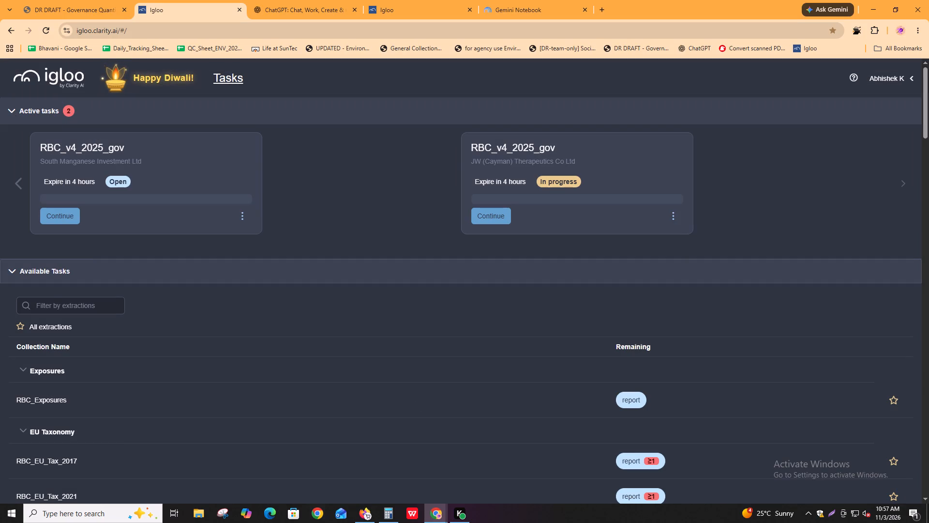
Look through Igloo's available task collections for the RBC governance extractions.
scroll(86, 470, down, 9)
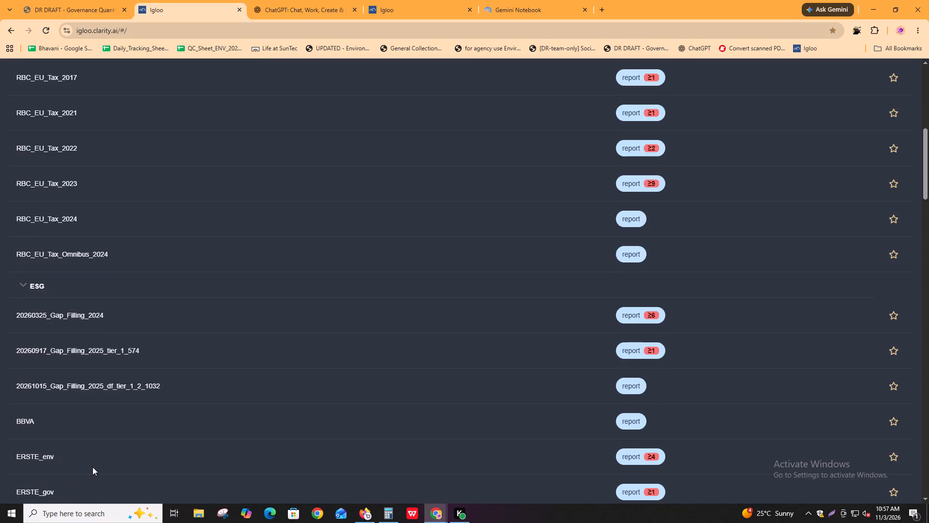
scroll(92, 467, down, 9)
scroll(103, 475, down, 14)
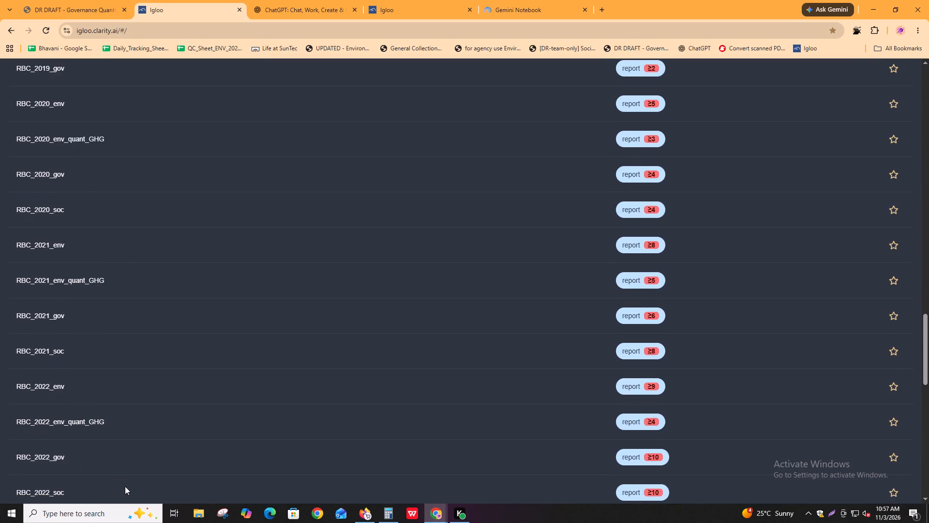
scroll(130, 474, down, 8)
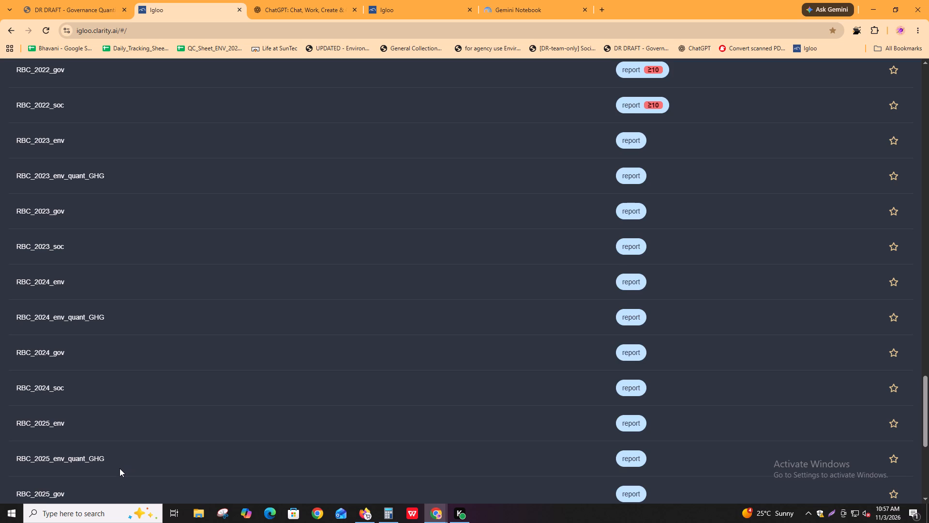
scroll(120, 468, down, 3)
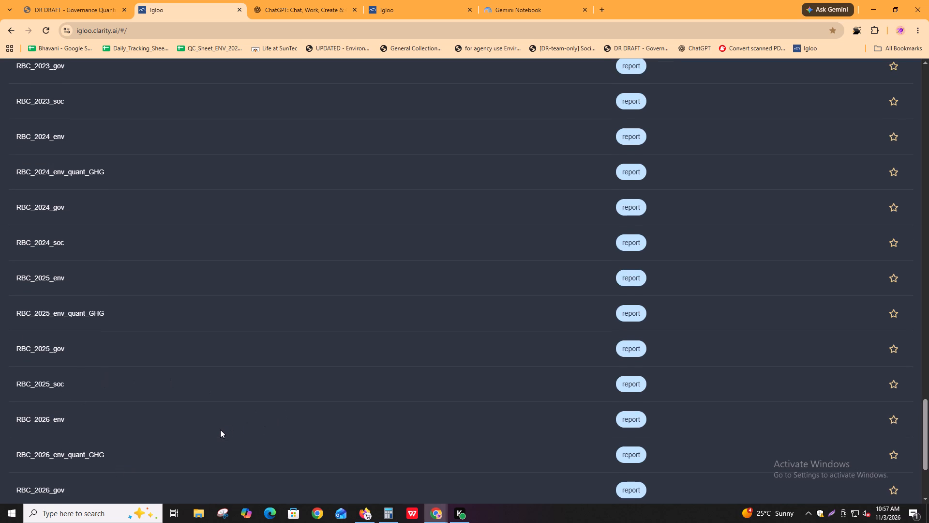
scroll(220, 430, up, 5)
scroll(240, 414, up, 20)
scroll(240, 414, up, 1)
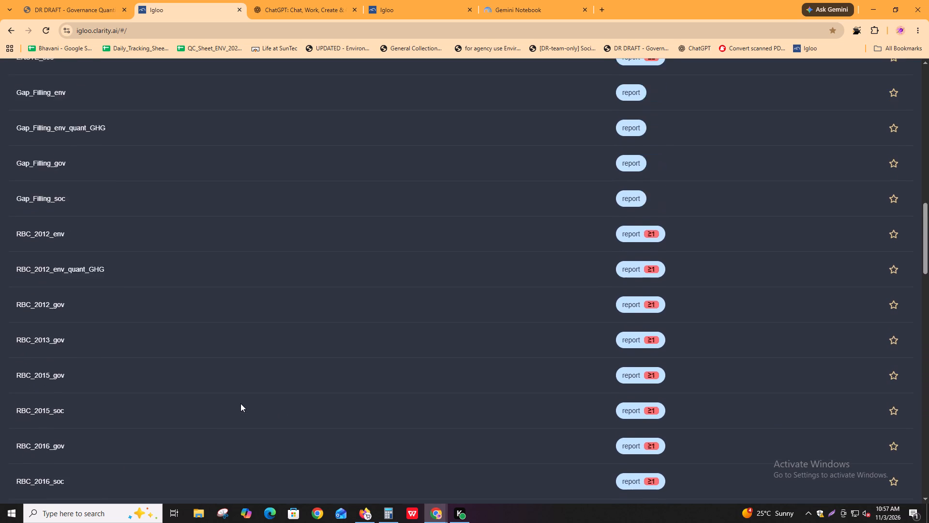
scroll(240, 403, up, 19)
scroll(102, 379, up, 2)
scroll(276, 351, up, 5)
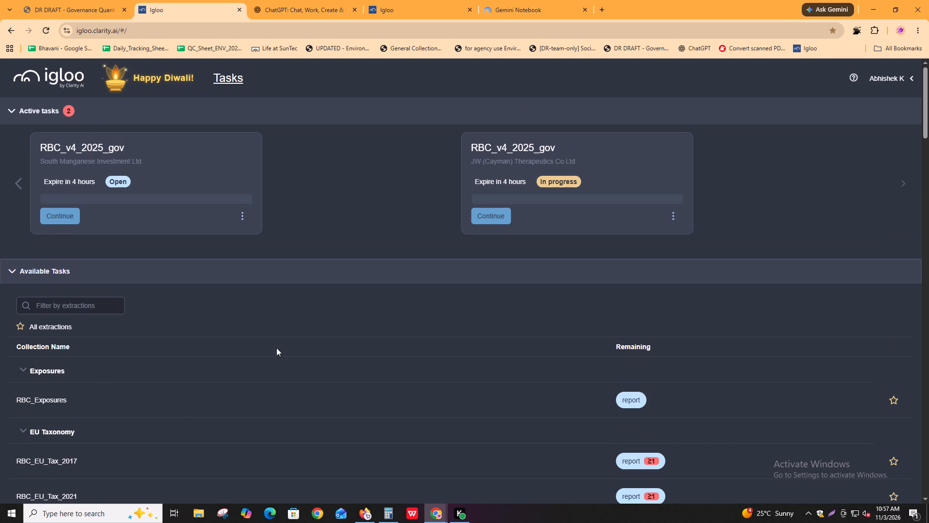
Refresh Igloo, filter the available tasks by RBC_2025_gov copied from cell A901, and load a new report task from that collection.
key(alt+Tab)
click(115, 295)
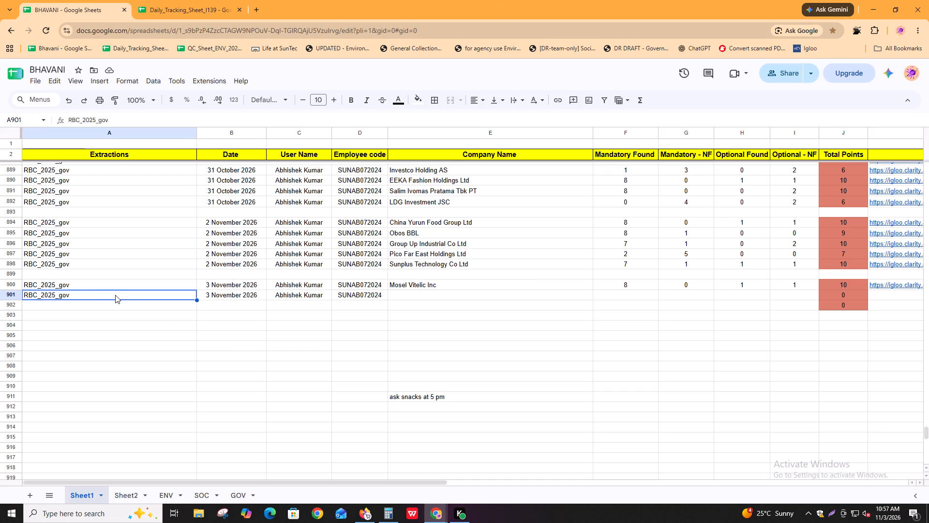
key(ctrl+c)
key(alt+Tab)
key(ctrl+r)
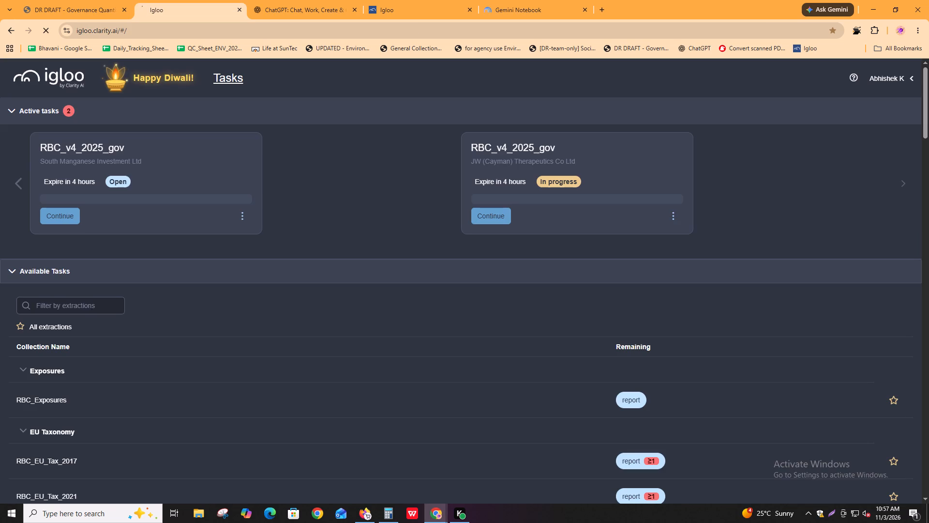
click(411, 0)
key(ctrl+r)
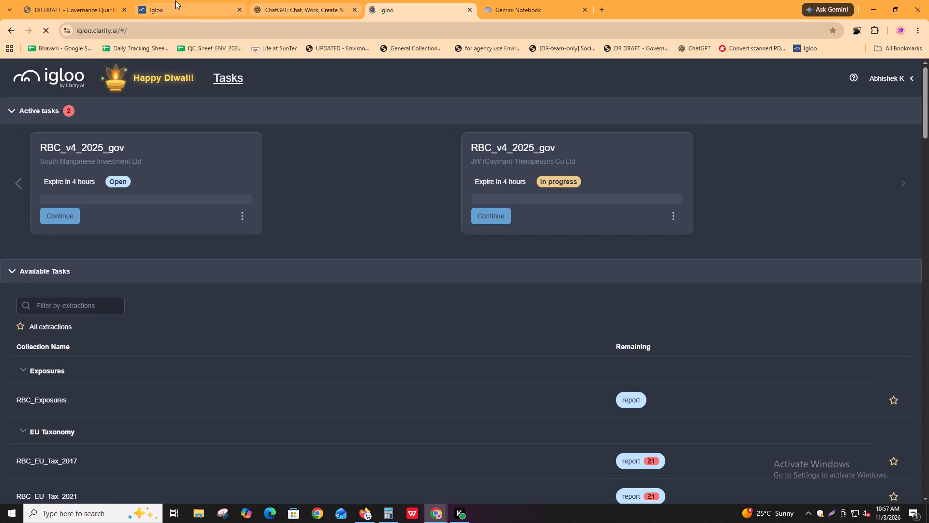
click(175, 0)
key(ctrl+r)
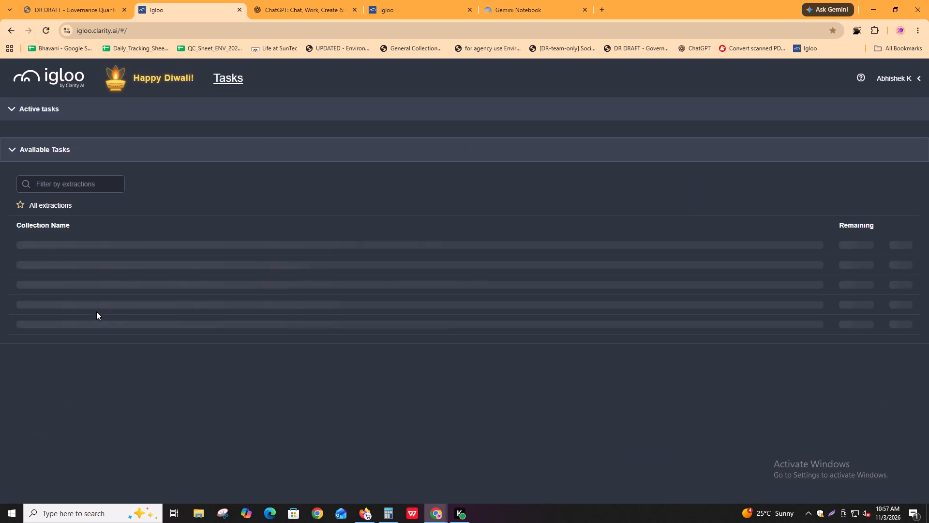
click(85, 299)
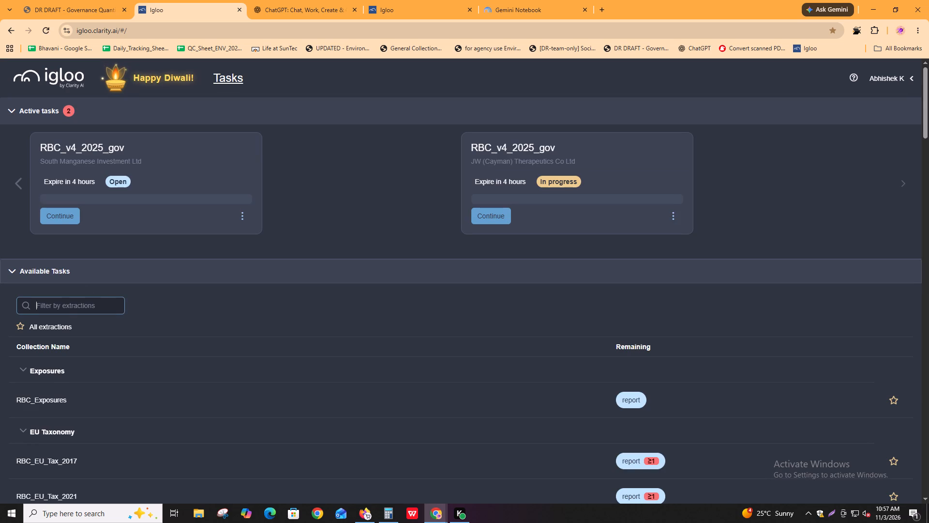
key(ctrl+v)
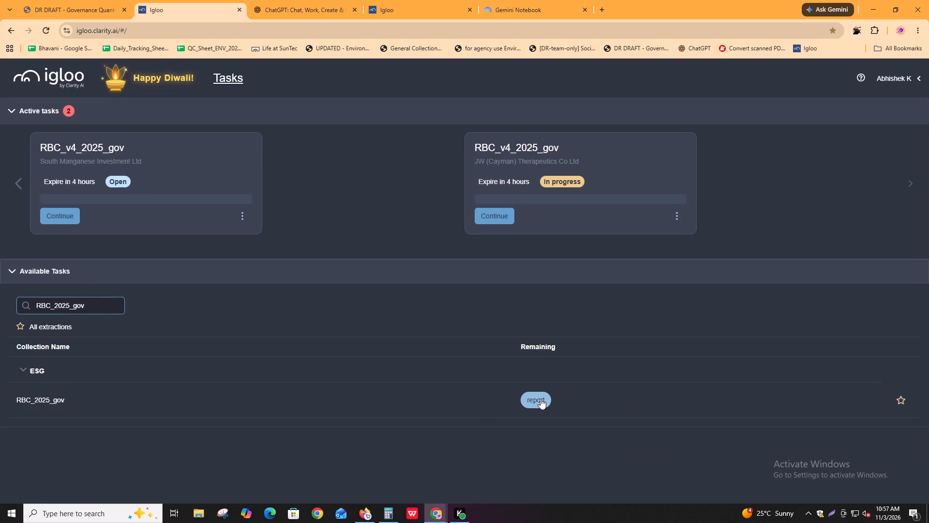
click(540, 399)
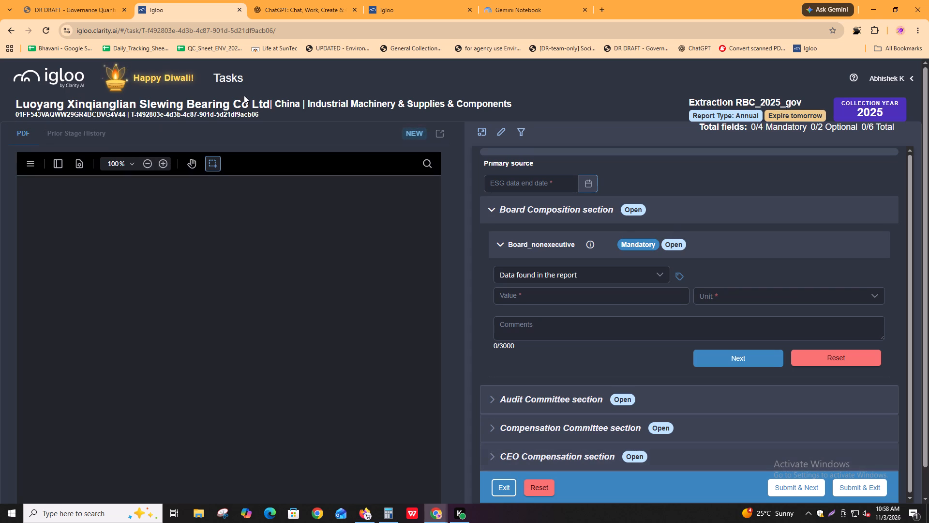
Copy the company name Luoyang Xinqianglian Slewing Bearing Co Ltd from the Igloo task into cell E901 of the BHAVANI sheet.
alt+click(161, 100)
key(alt+Tab)
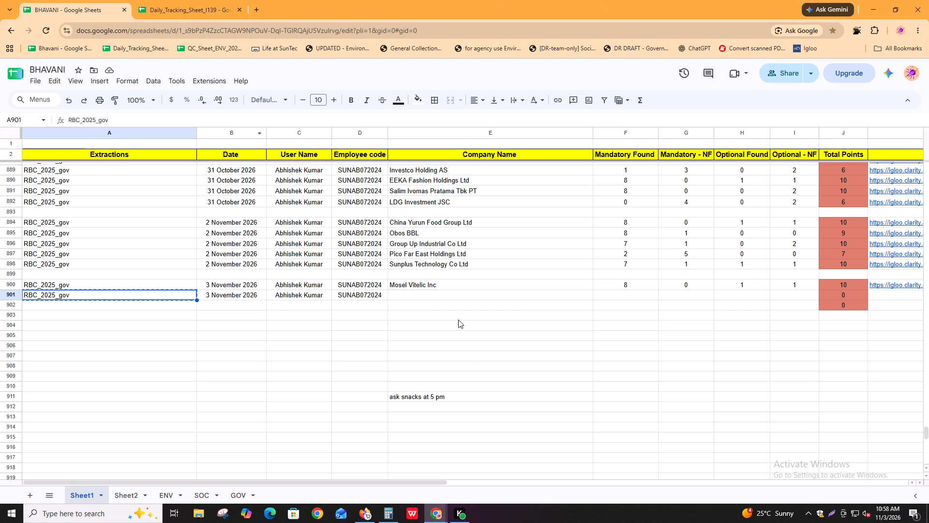
click(455, 293)
key(ctrl+v)
Copy the report's share link from Igloo into row 901's Link cell, and select that row's empty Mandatory Found cell.
shift+scroll(721, 314, down, 4)
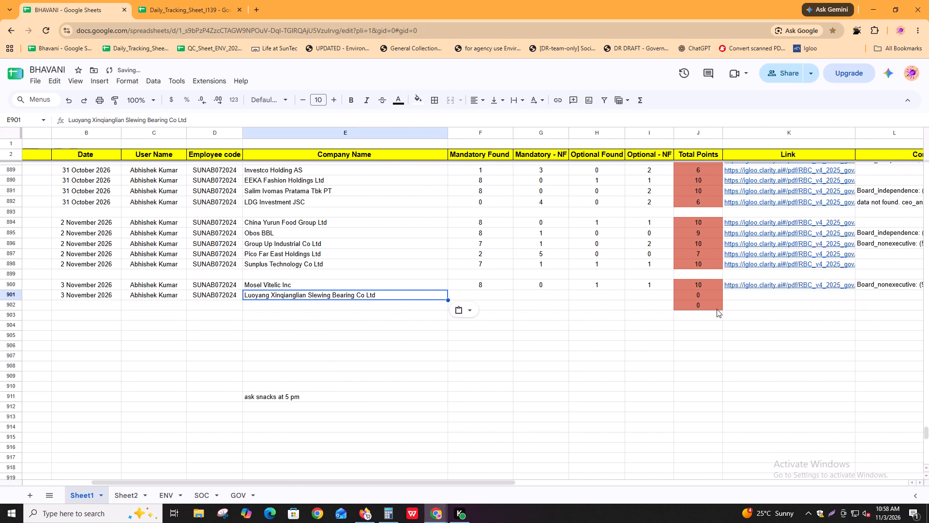
click(717, 296)
key(alt+Tab)
click(430, 166)
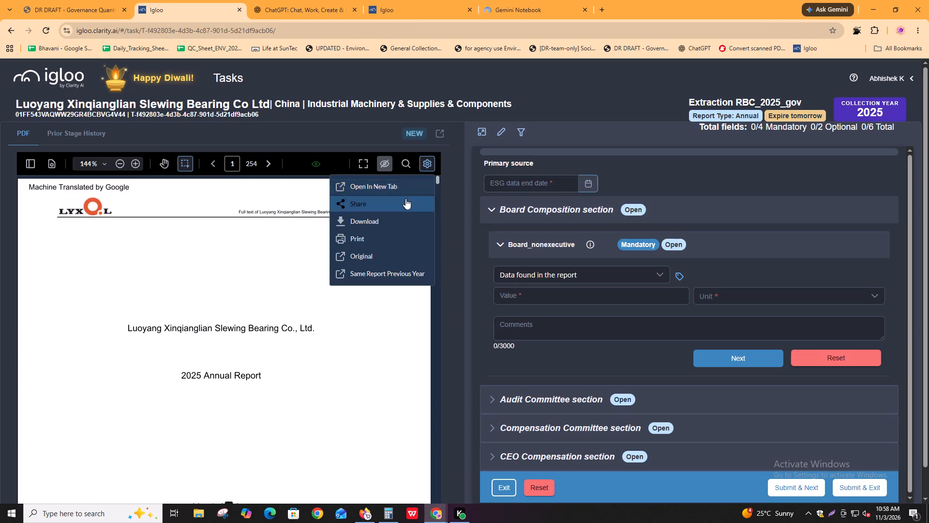
click(403, 201)
key(alt+Tab)
key(ctrl+v)
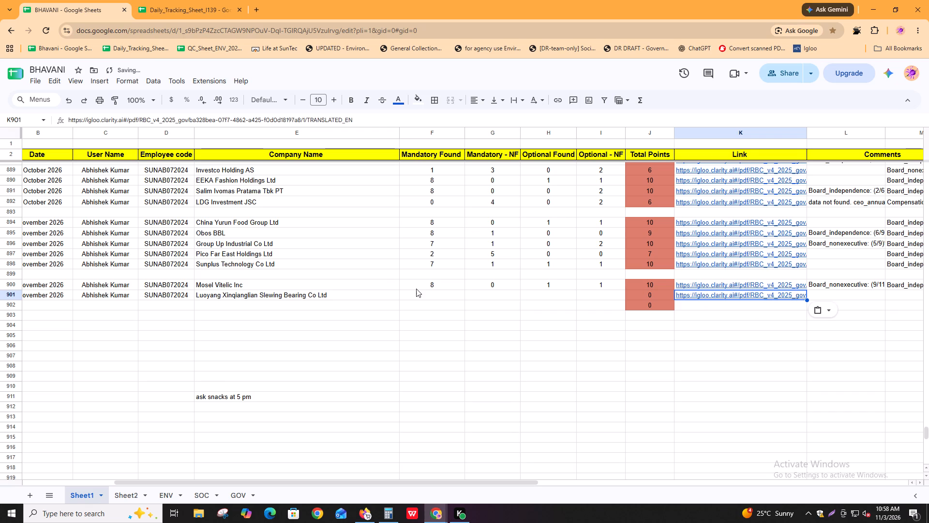
click(416, 290)
click(414, 302)
click(419, 292)
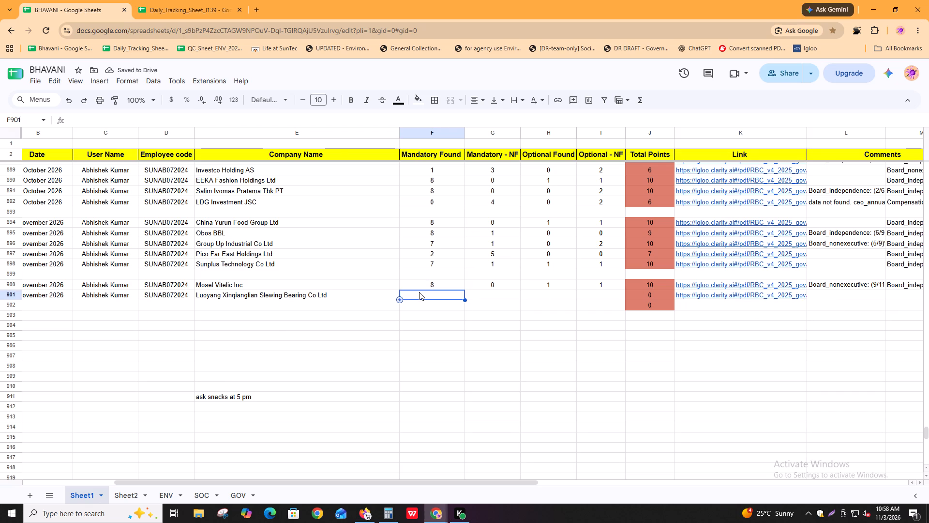
Download the Luoyang Xinqianglian 2025 annual report PDF from the Igloo task.
key(alt+Tab)
click(433, 160)
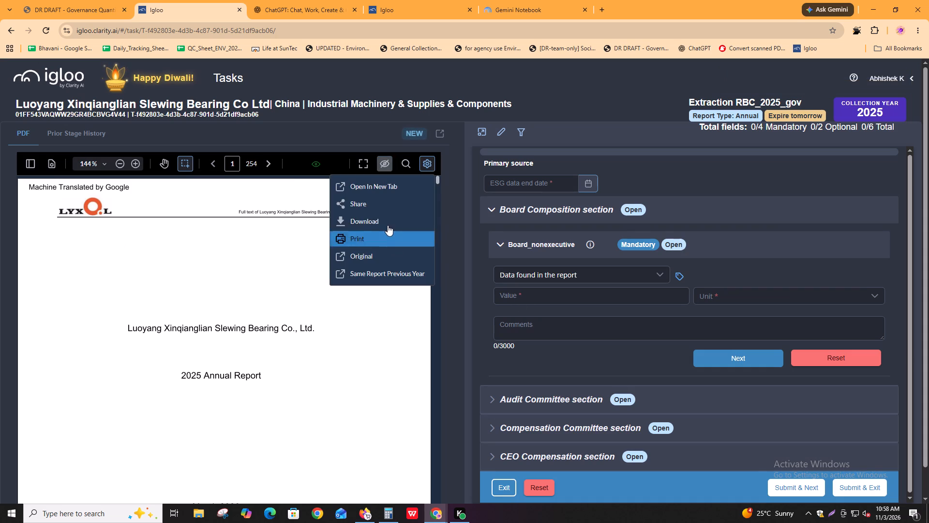
click(388, 225)
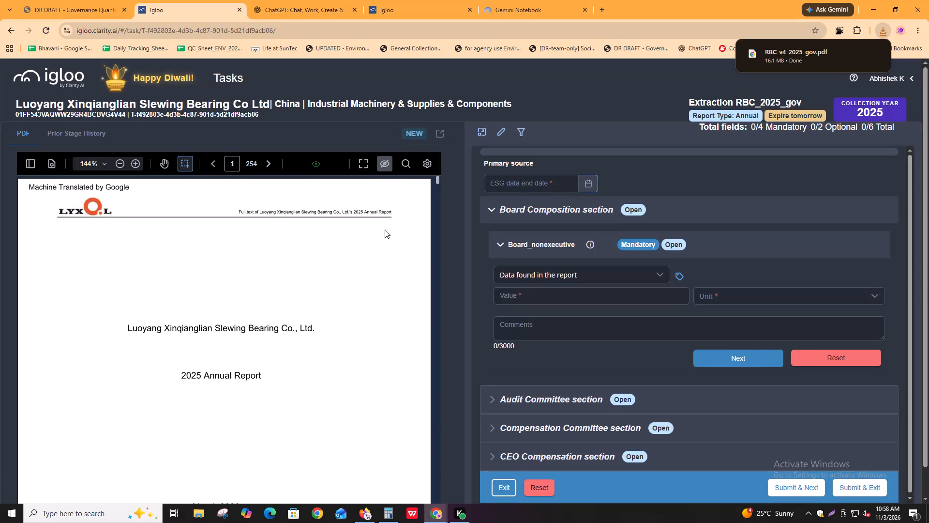
click(271, 246)
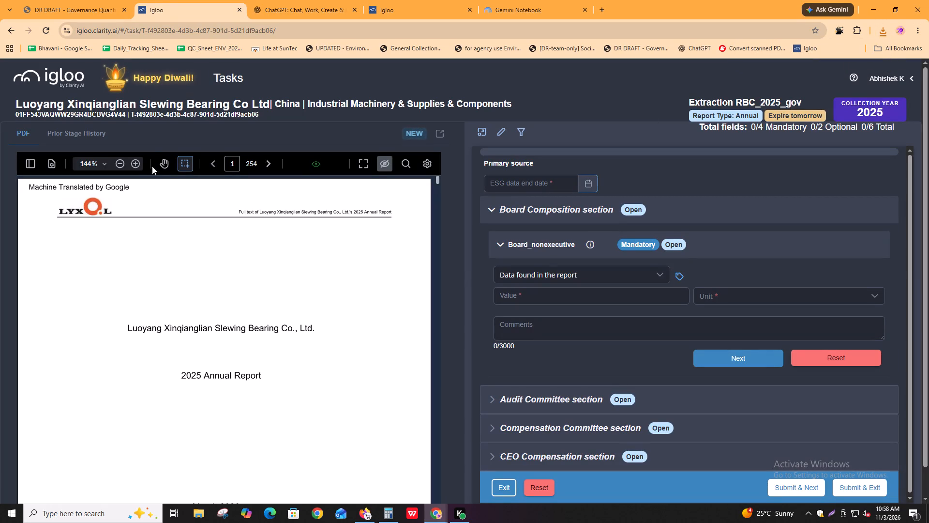
Copy the company name, and open the downloaded RBC_v4_2025_gov.pdf in a separate browser window with three duplicate tabs.
alt+click(143, 98)
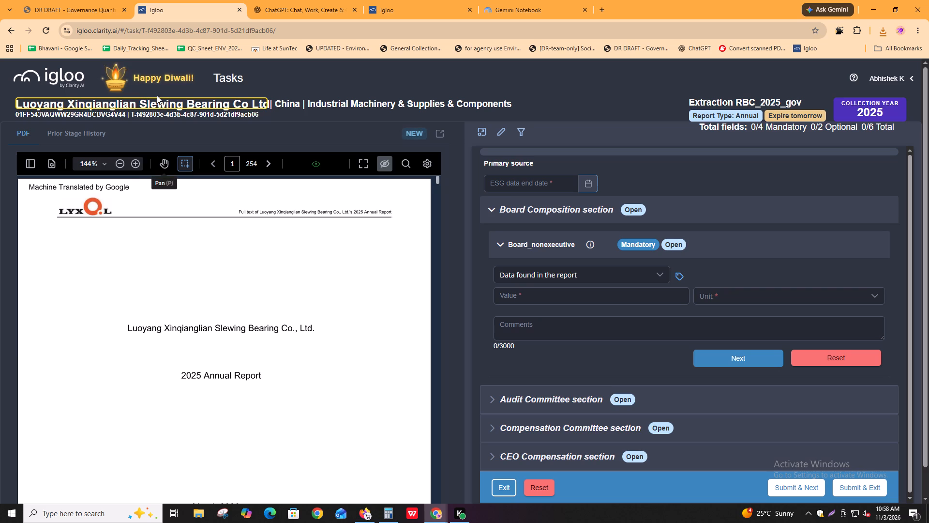
key(ctrl+n)
click(881, 29)
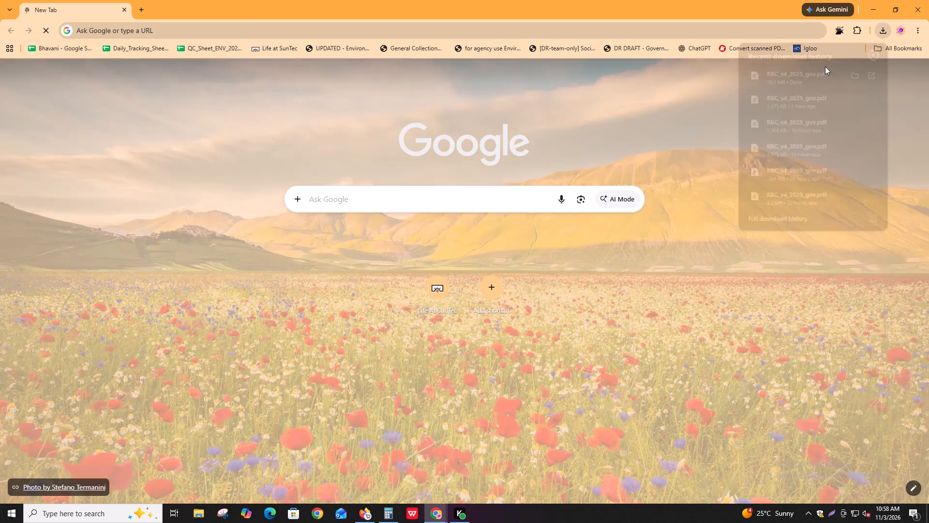
click(813, 69)
click(125, 10)
right_click(59, 3)
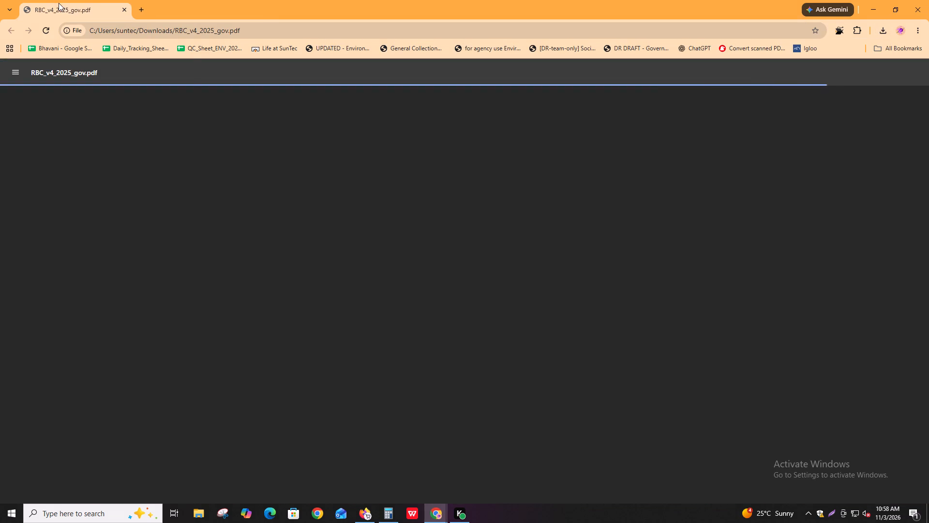
click(94, 89)
right_click(150, 14)
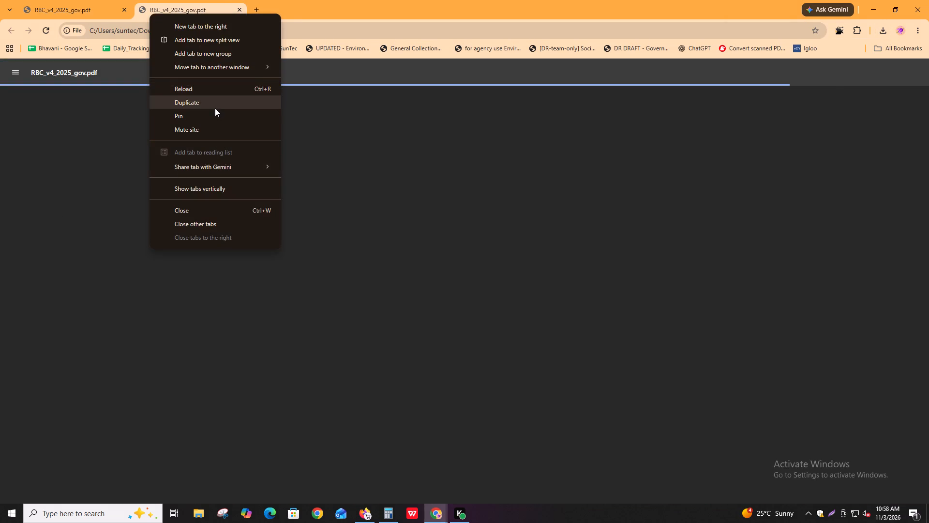
click(215, 100)
right_click(266, 1)
click(303, 88)
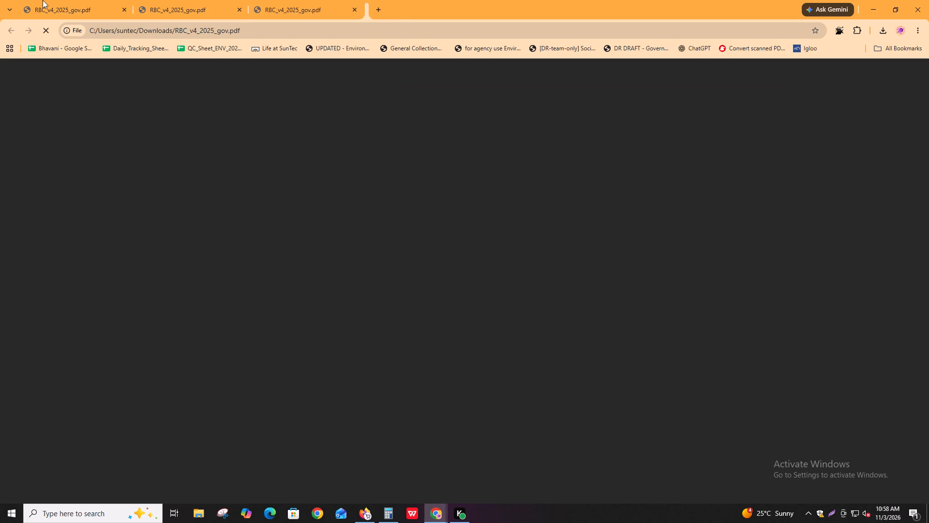
Search the first copy of the PDF for "Luoyang Xinqianglian Slewing Bearing Co" and step through the first matches.
click(108, 0)
key(ctrl+f)
key(ctrl+v)
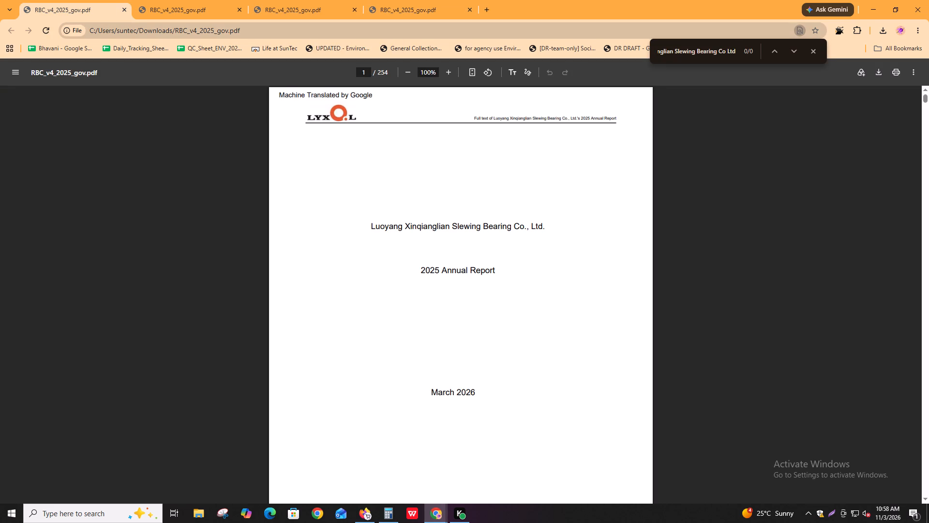
key(BackSpace)
key(BackSpace)
key(BackSpace)
key(BackSpace)
key(Return)
key(Return)
key(Return)
key(Return)
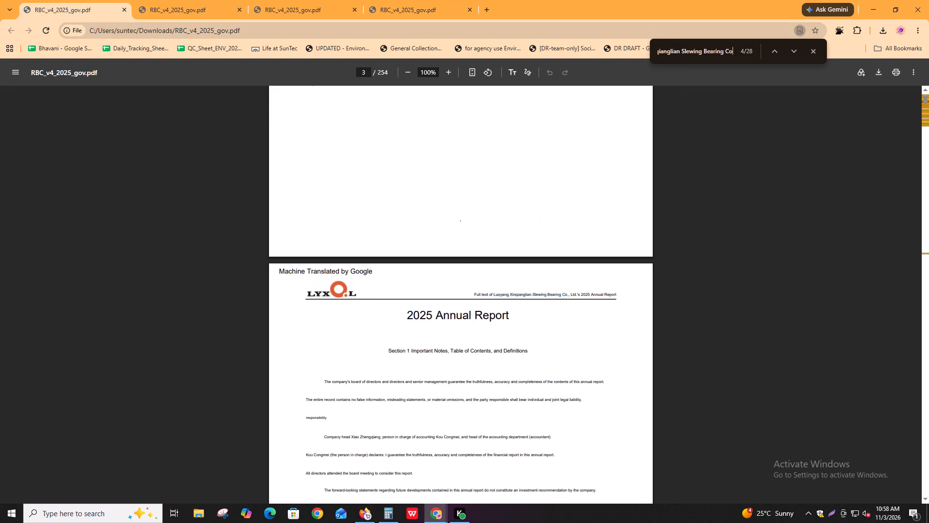
Continue stepping through the company-name matches in the first copy of the report PDF.
key(Return)
key(Return)
key(Return)
key(Return)
key(Return)
key(Return)
Search the PDF for "year end" and "december", and examine the reporting period's end date in the definitions table.
key(ctrl+f)
text(year end)
key(Return)
key(Return)
key(Return)
key(ctrl+f)
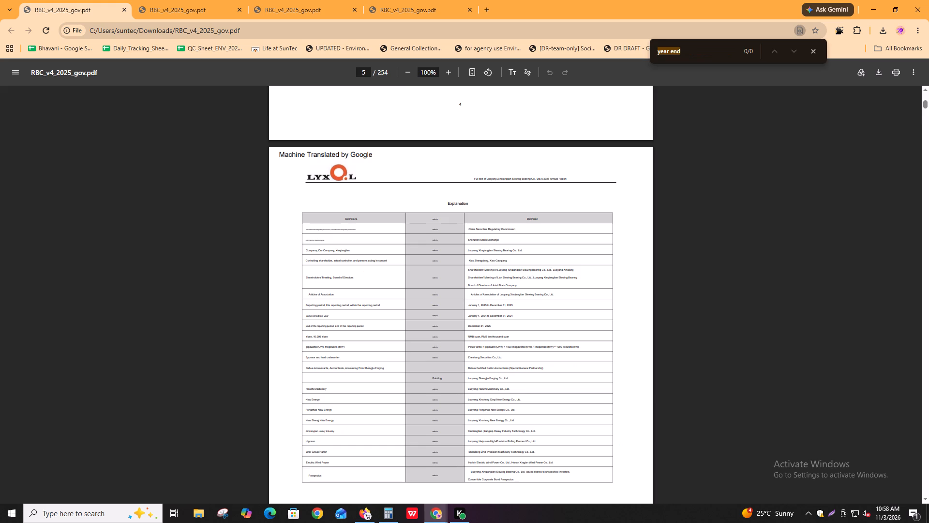
text(december)
key(Return)
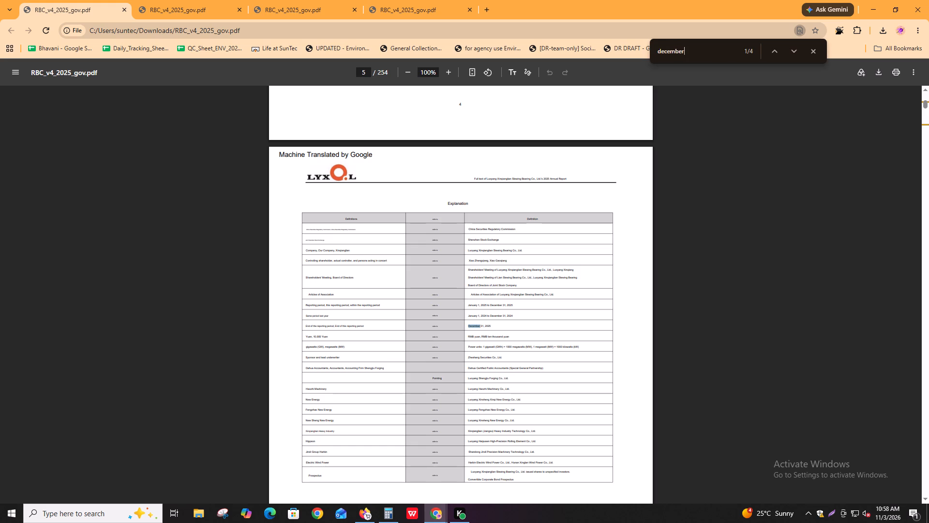
ctrl+scroll(546, 393, up, 4)
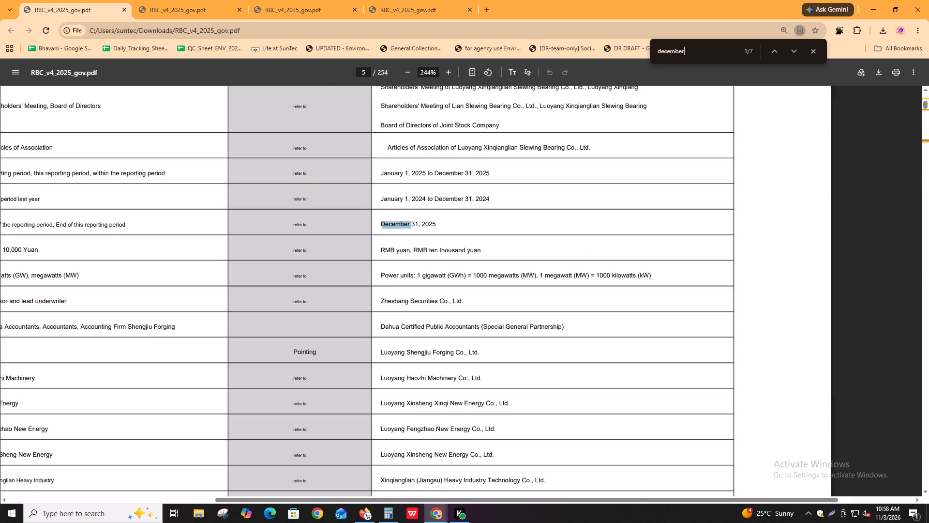
key(alt+Tab)
key(alt+Tab)
shift+scroll(410, 236, up, 2)
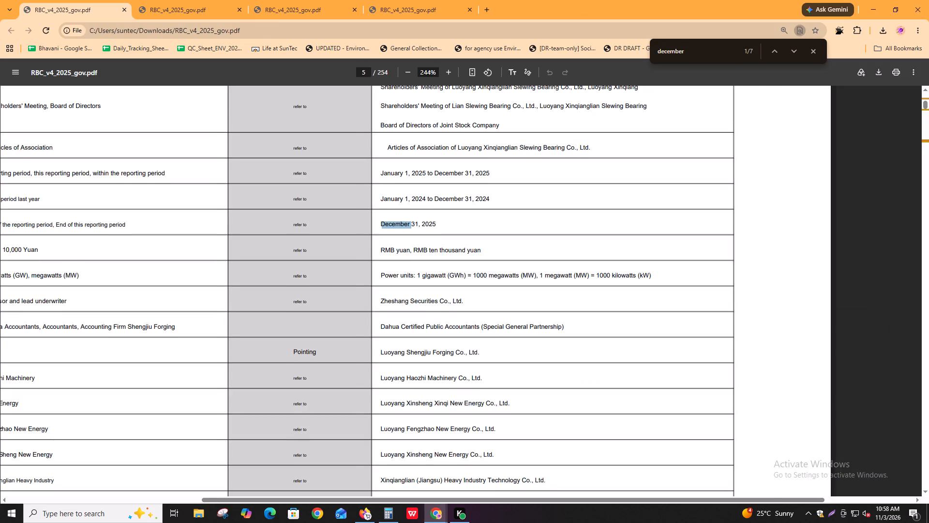
shift+scroll(410, 236, up, 1)
Switch to the Igloo task and set the ESG data end date to 31/12/2025.
key(alt+Tab)
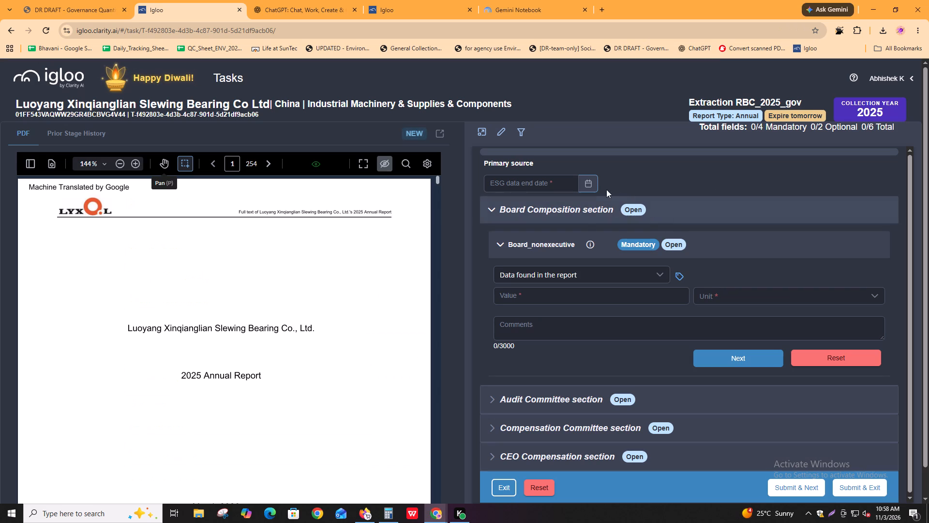
click(584, 185)
click(562, 325)
Expand the Audit Committee, Compensation Committee and CEO Compensation sections, collapsing the first field's details in each section, including Board Composition.
click(579, 250)
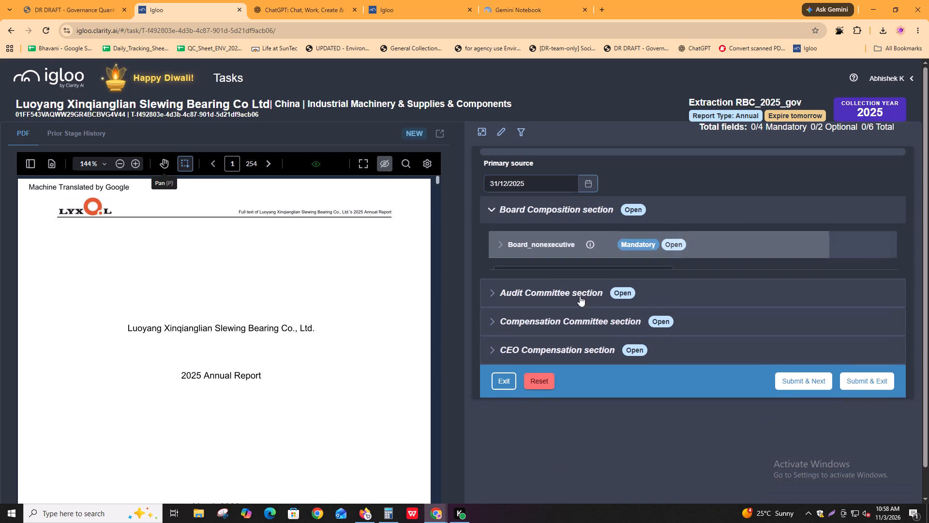
click(558, 271)
click(554, 320)
click(558, 359)
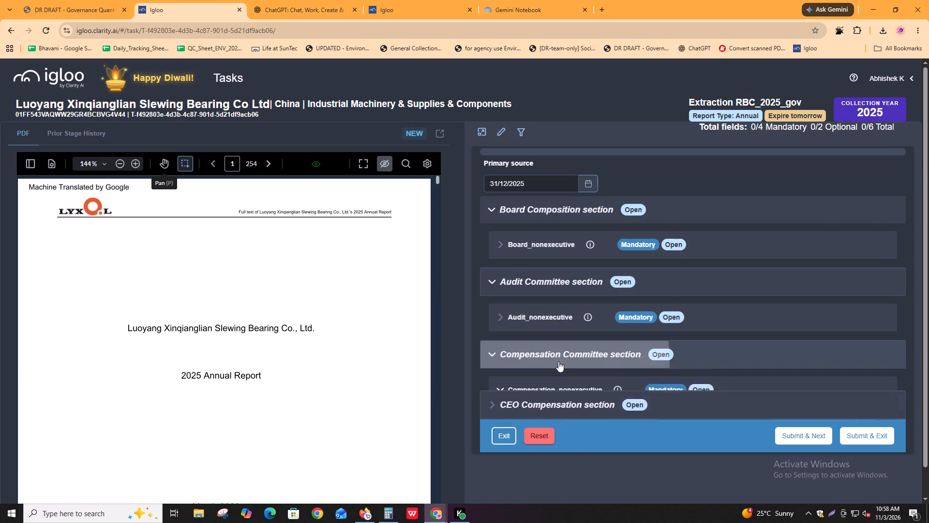
click(558, 385)
scroll(558, 385, down, 1)
click(562, 394)
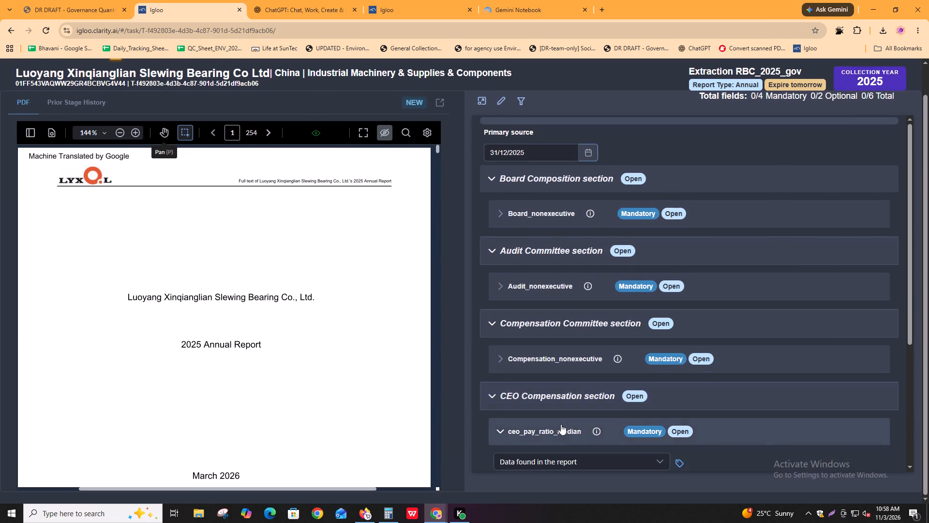
click(561, 424)
scroll(603, 118, up, 4)
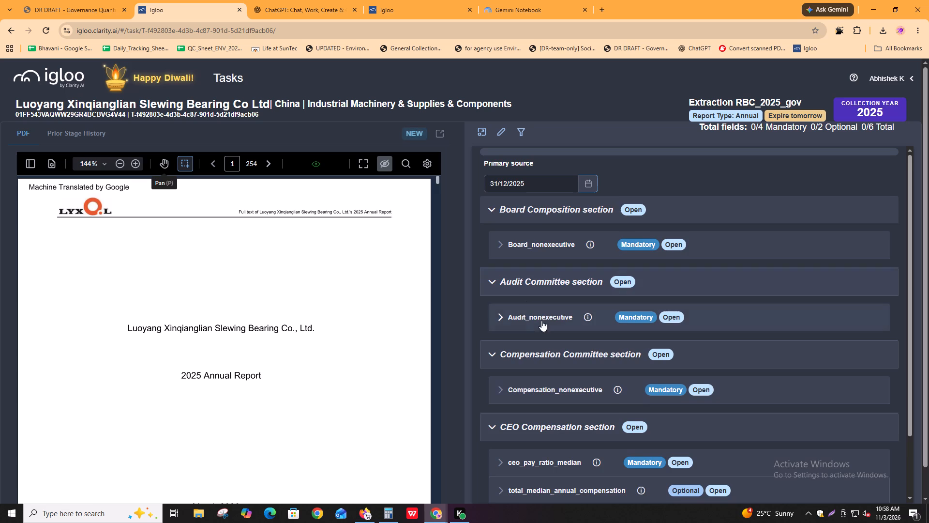
scroll(551, 346, down, 4)
scroll(603, 402, up, 8)
Search the report PDF for "board of dire" and go through the matches for board composition information.
key(alt+Tab)
key(ctrl+f)
text(board of dire)
key(Return)
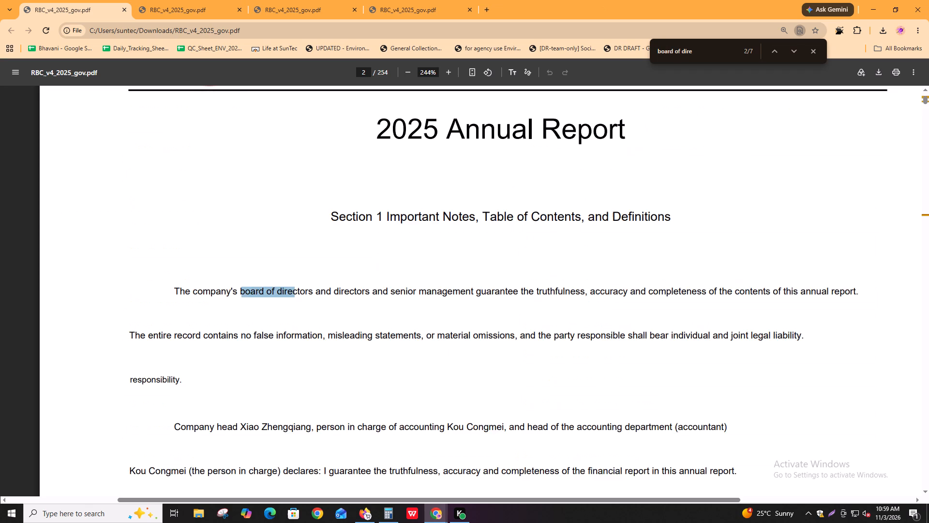
key(shift+Return)
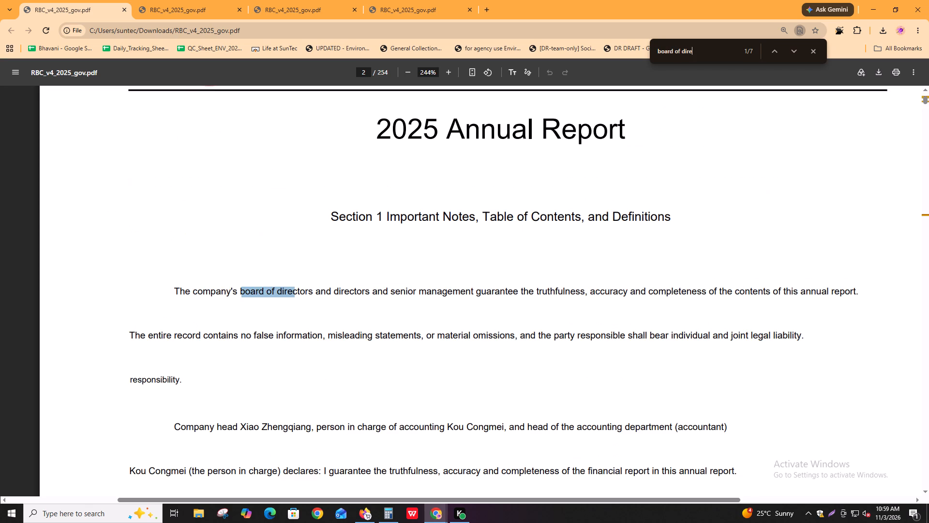
key(Return)
key(Return)
key(shift+Return)
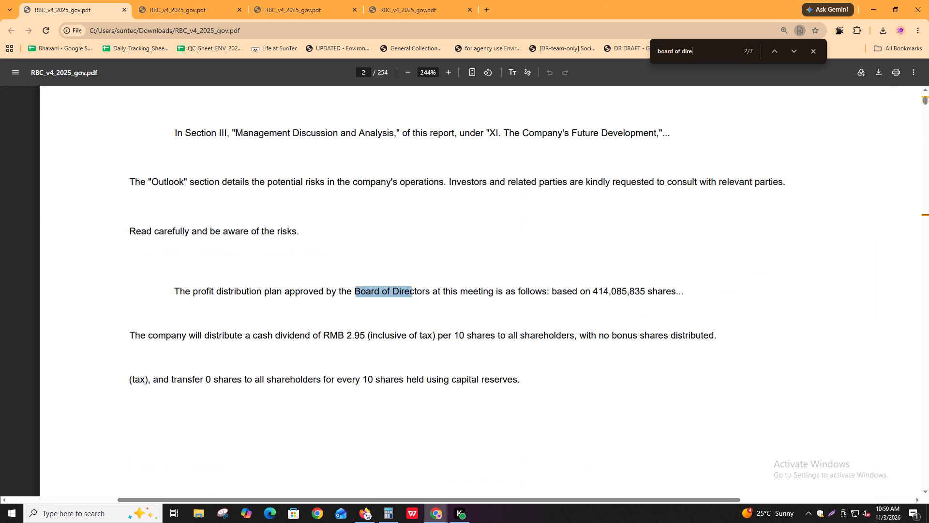
key(Return)
key(Return)
key(Return)
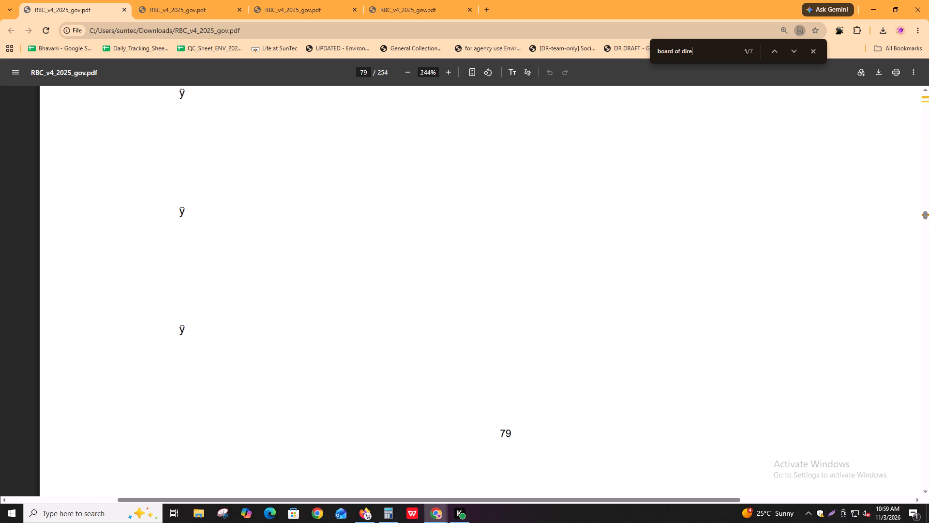
key(Return)
key(Return)
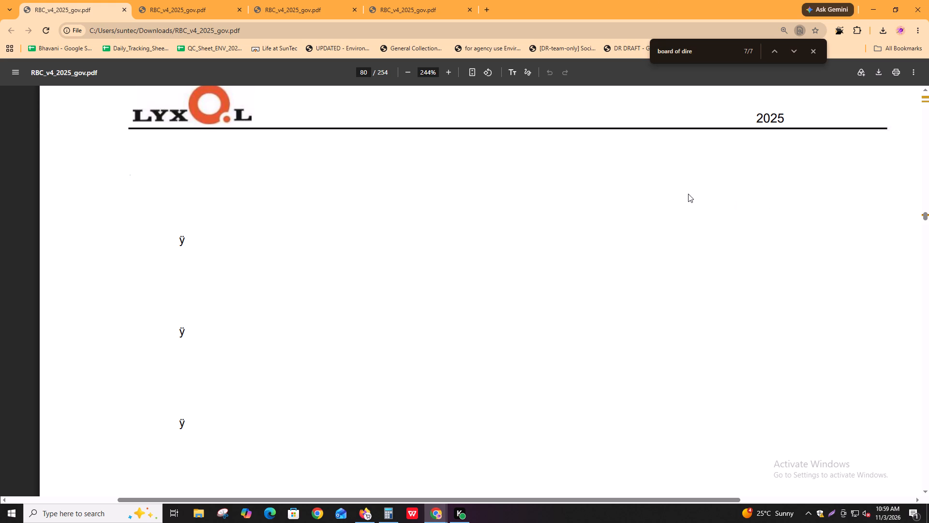
key(shift+Return)
ctrl+scroll(668, 206, down, 3)
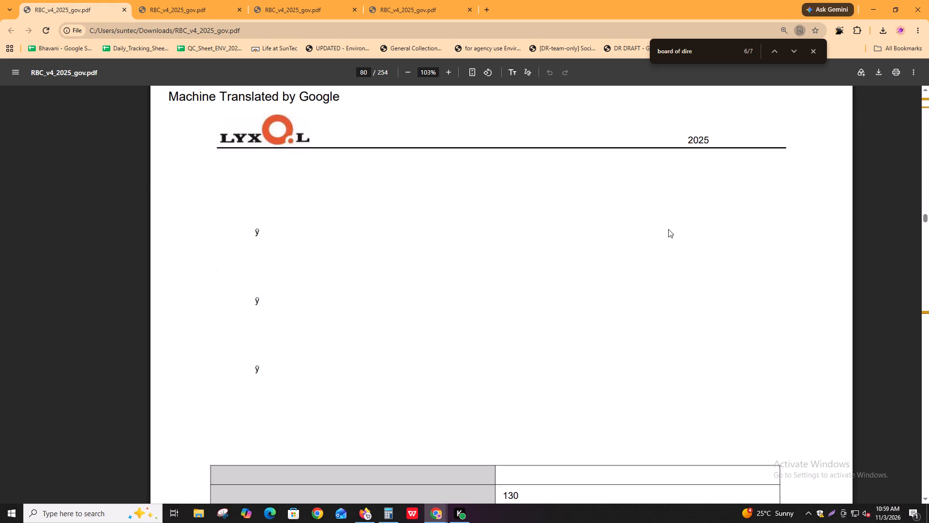
scroll(677, 277, down, 3)
key(Return)
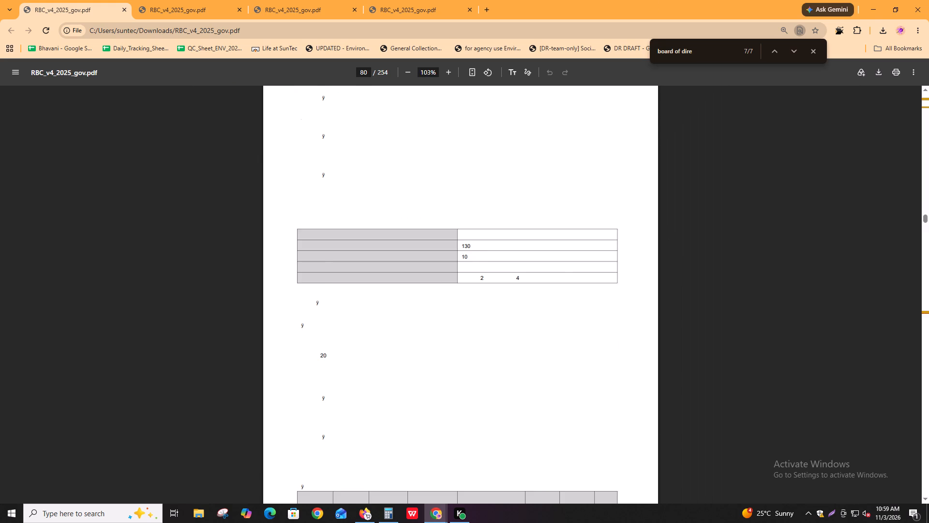
key(shift+Return)
key(shift+Return)
key(shift+Return)
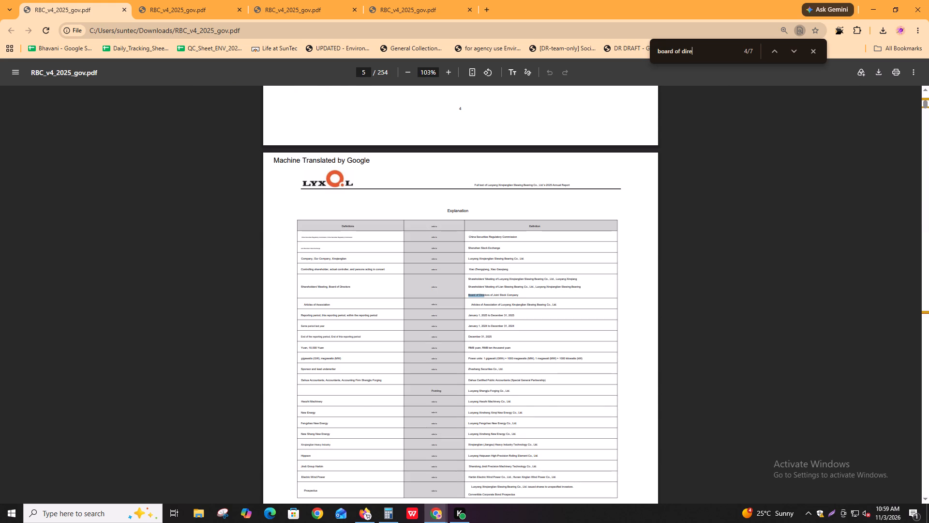
key(Return)
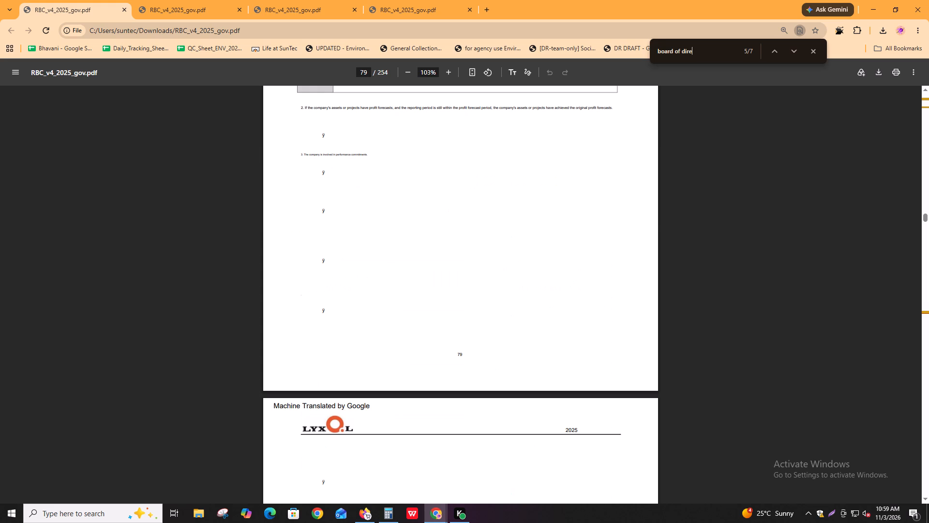
ctrl+scroll(317, 183, up, 3)
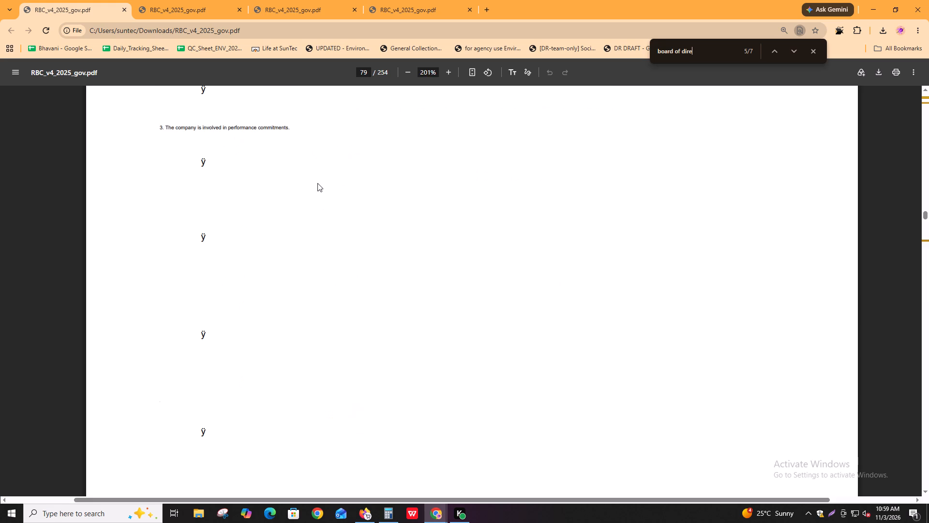
Search the report PDF for "director" and step through the matches up to page 58.
key(ctrl+f)
text(director)
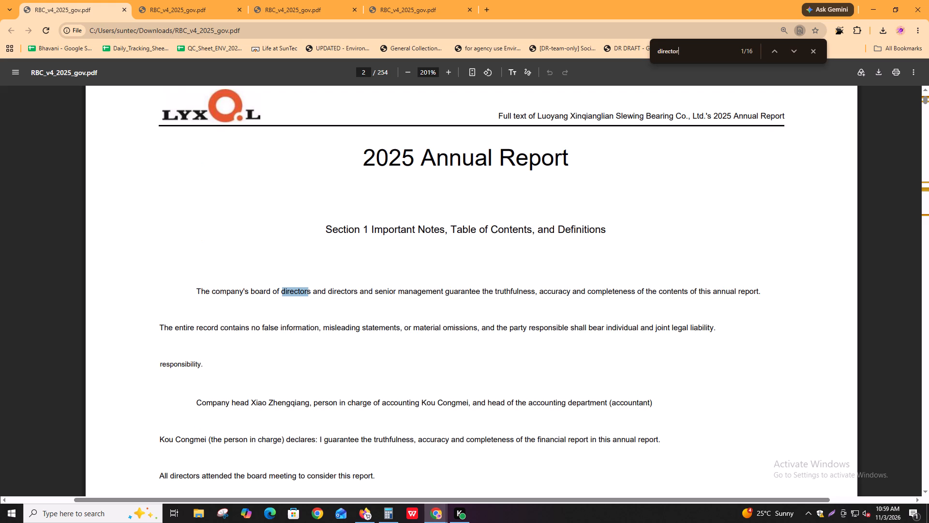
key(Return)
key(Return)
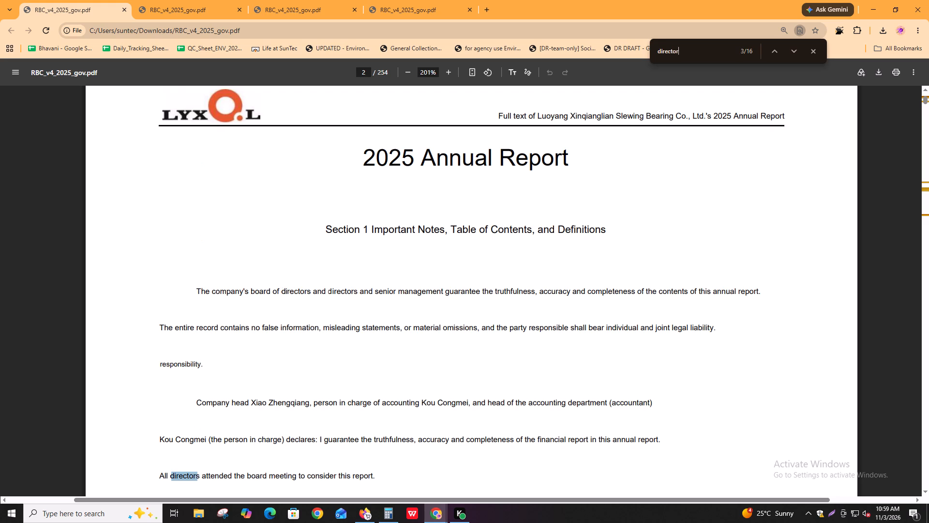
key(Return)
key(Return)
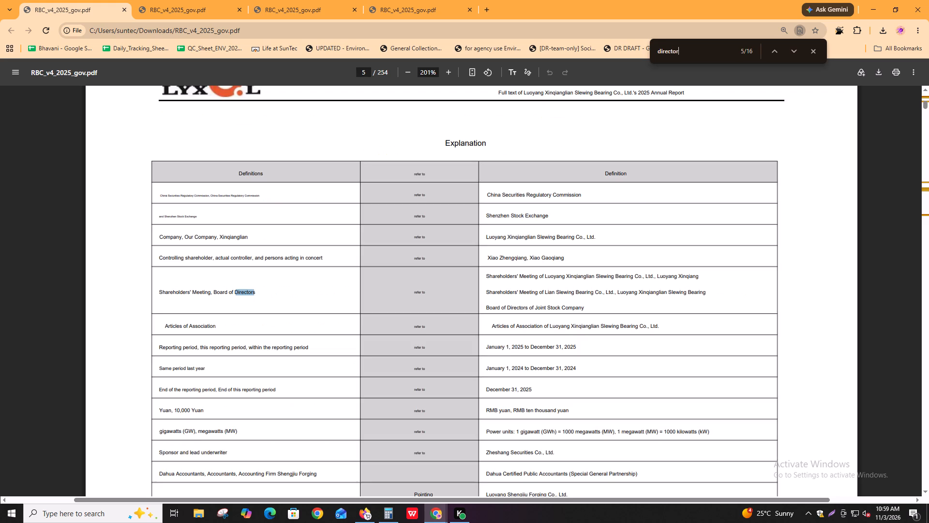
key(Return)
key(Return)
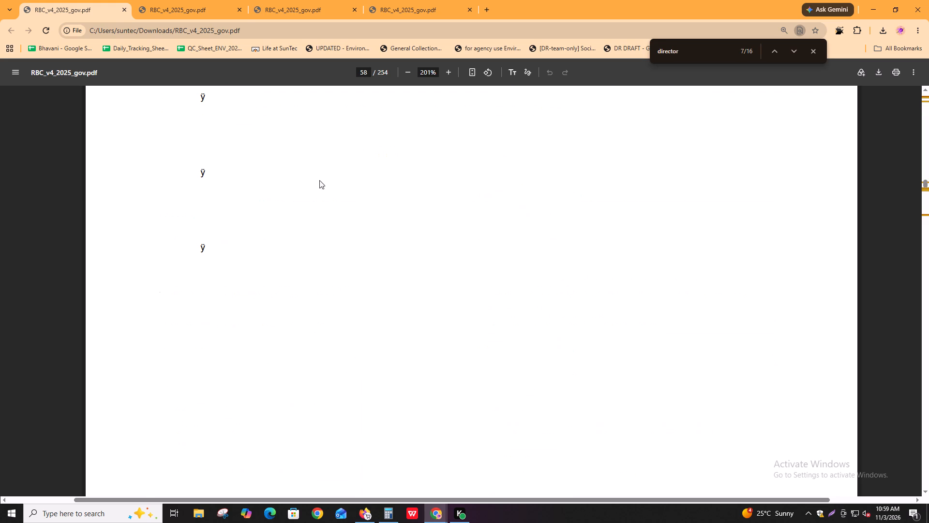
Open the original Chinese version of the report from the Igloo task in its own tab and examine page 58.
key(alt+Tab)
click(403, 0)
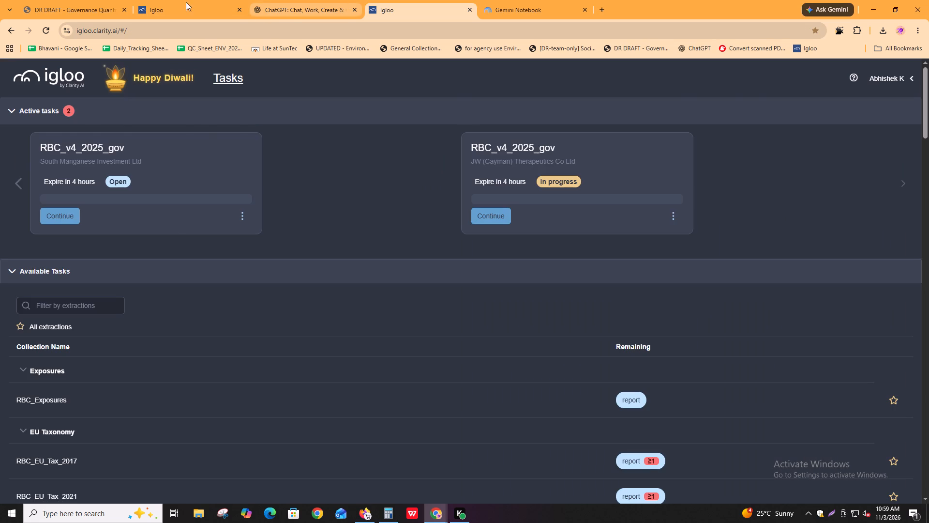
click(176, 2)
click(425, 166)
click(394, 252)
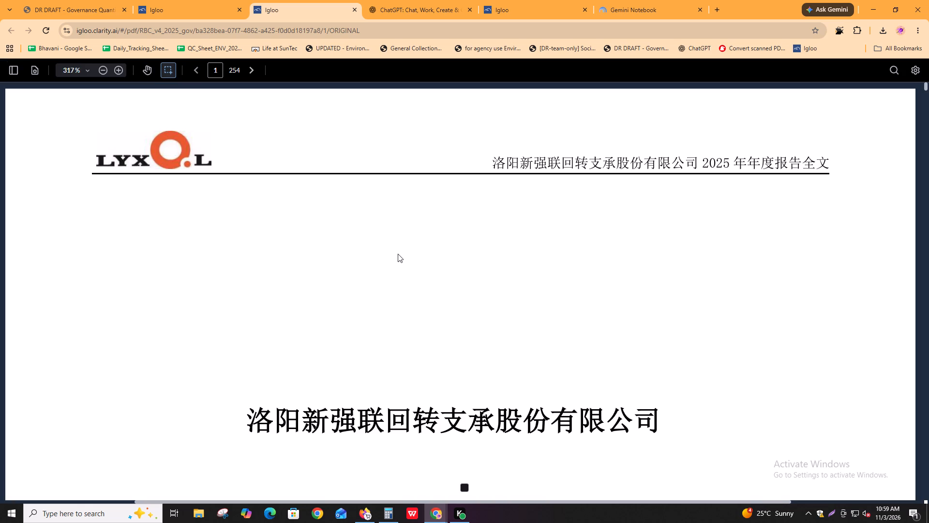
click(217, 71)
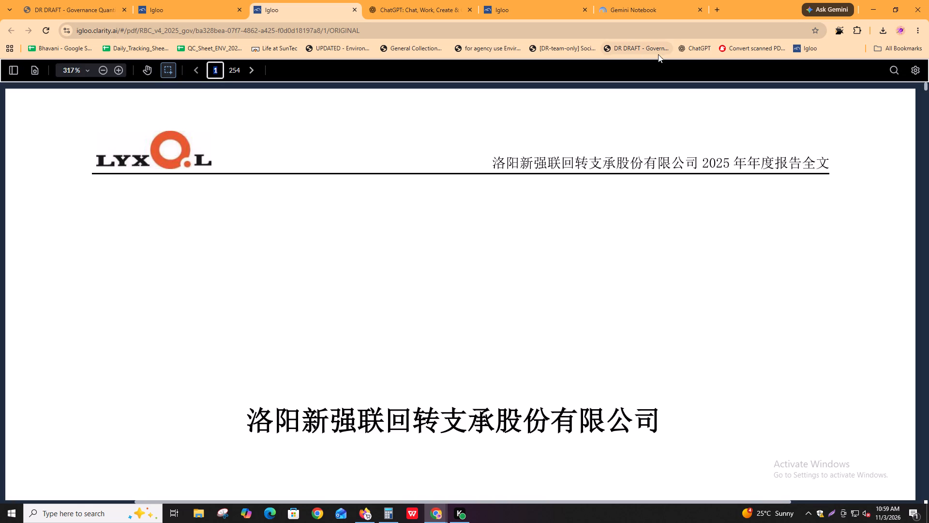
text(58)
key(Return)
scroll(779, 385, down, 5)
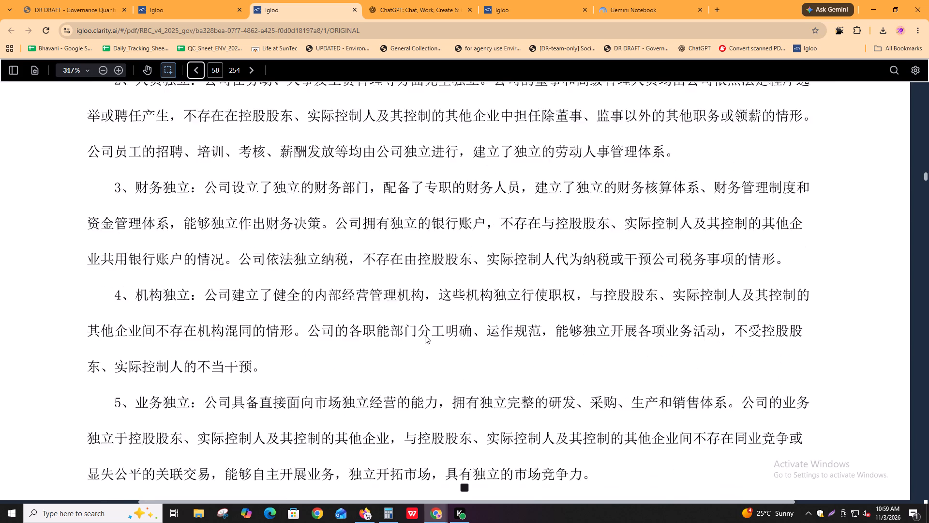
ctrl+scroll(350, 339, down, 3)
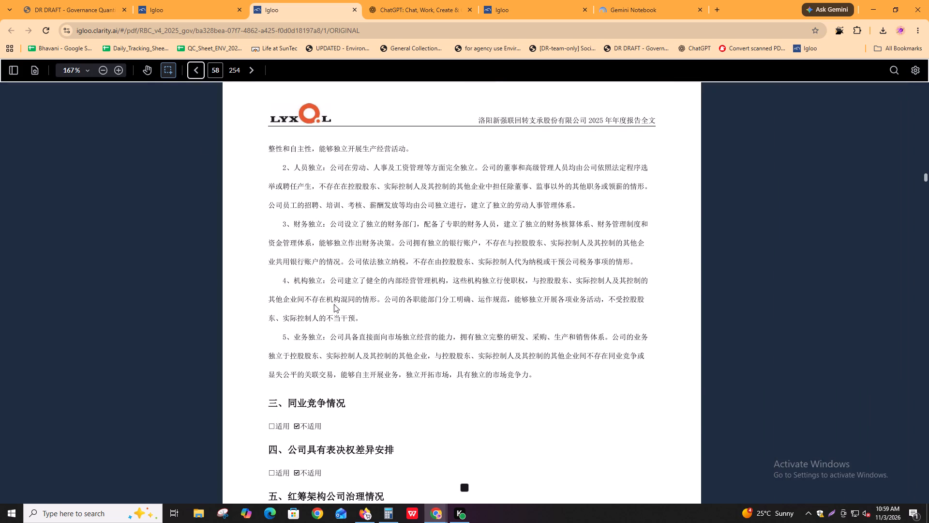
scroll(387, 379, down, 2)
scroll(387, 375, up, 2)
Copy page 58's text from the first line through item 3 and paste it into Google Translate for English translation in a new tab.
drag(268, 148, 635, 265)
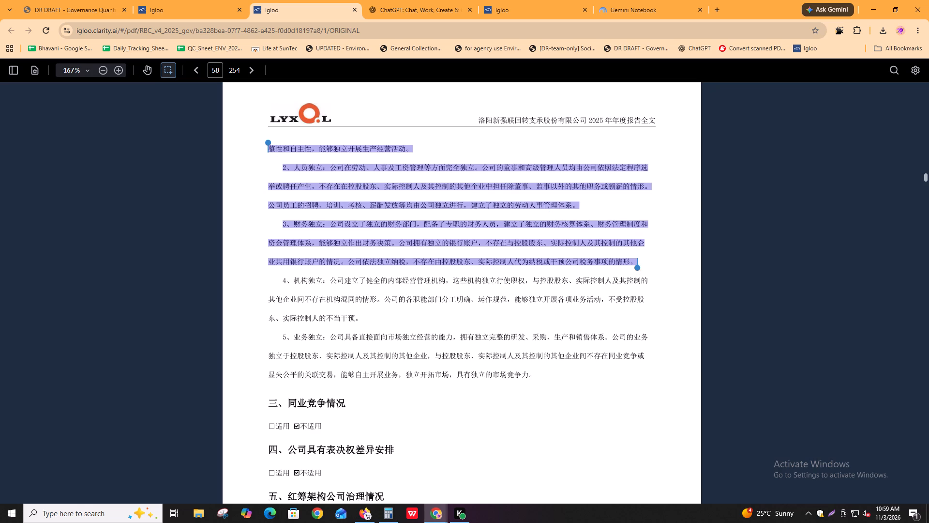
key(ctrl+c)
key(alt+Tab)
key(alt+Tab)
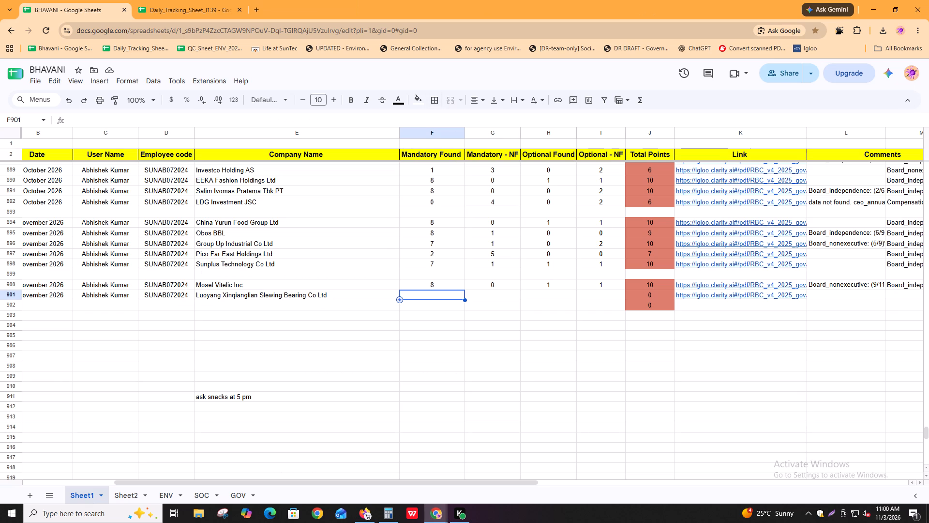
click(263, 15)
click(256, 3)
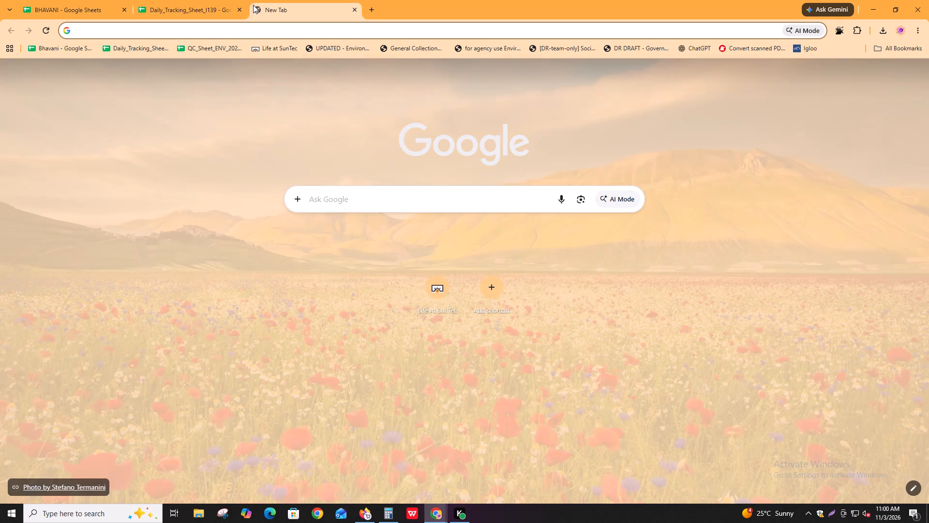
text(goo)
key(Return)
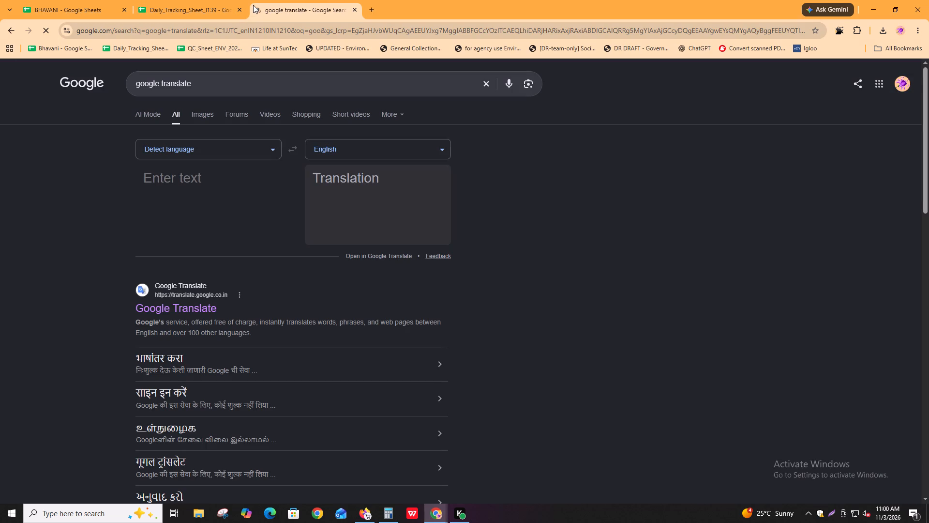
click(210, 182)
key(ctrl+v)
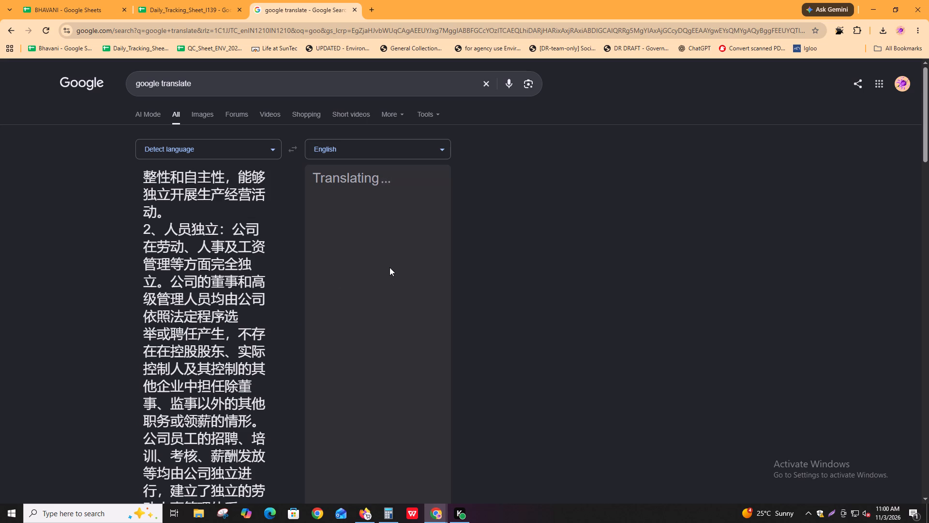
Read through the English translation of page 58's text on personnel and financial independence.
scroll(396, 274, down, 2)
scroll(384, 197, up, 2)
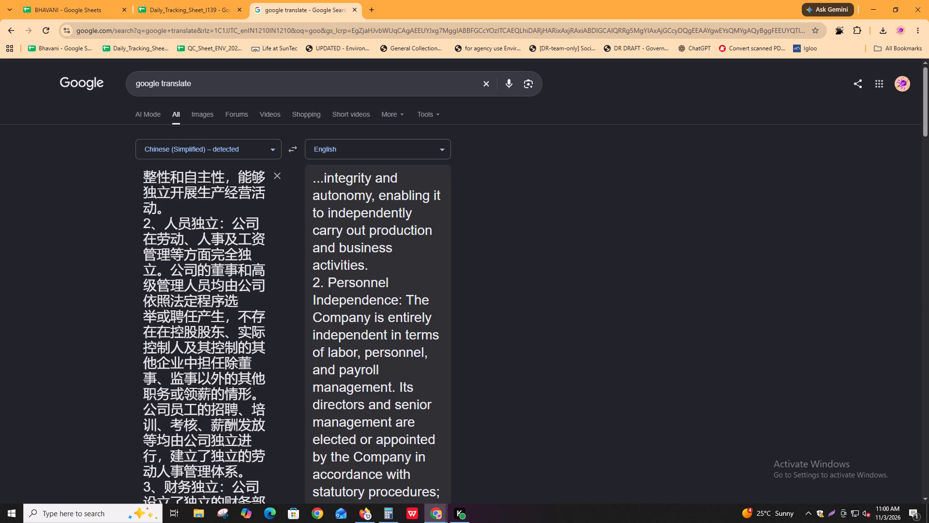
scroll(375, 408, down, 1)
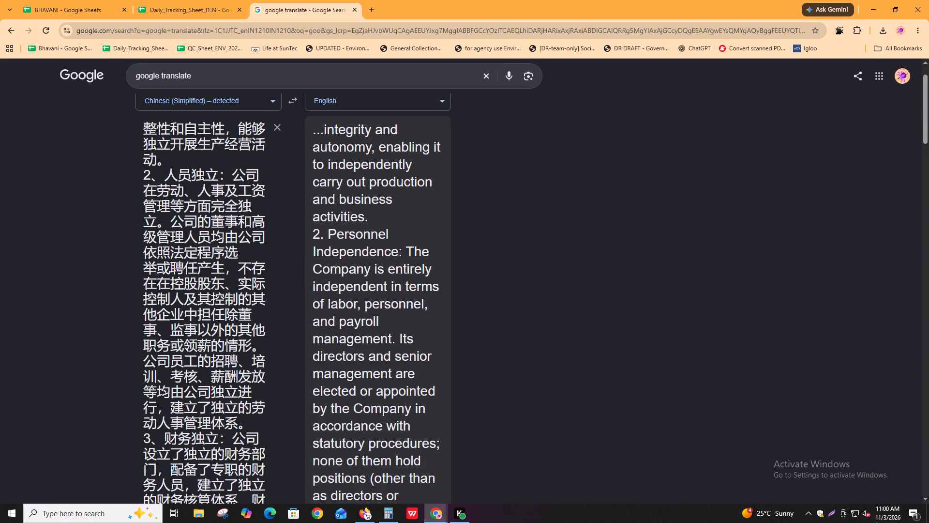
scroll(419, 445, down, 2)
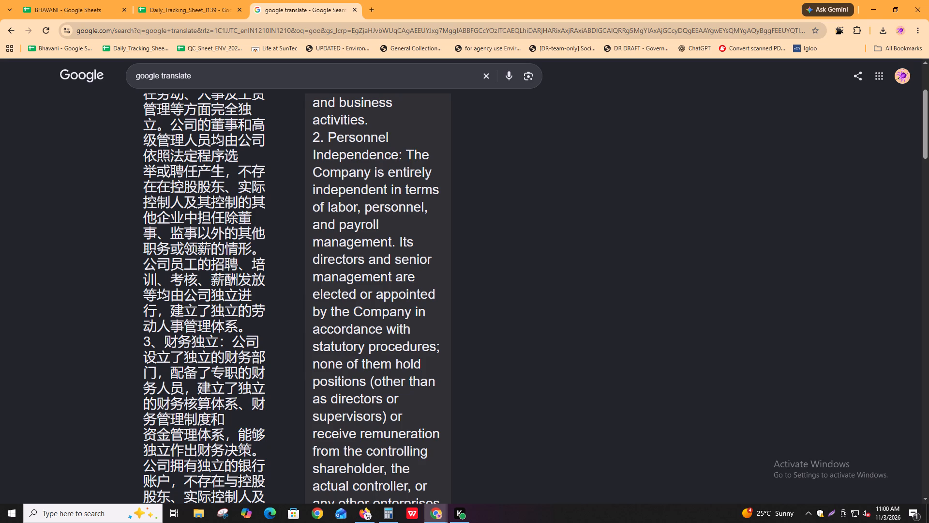
scroll(384, 457, down, 4)
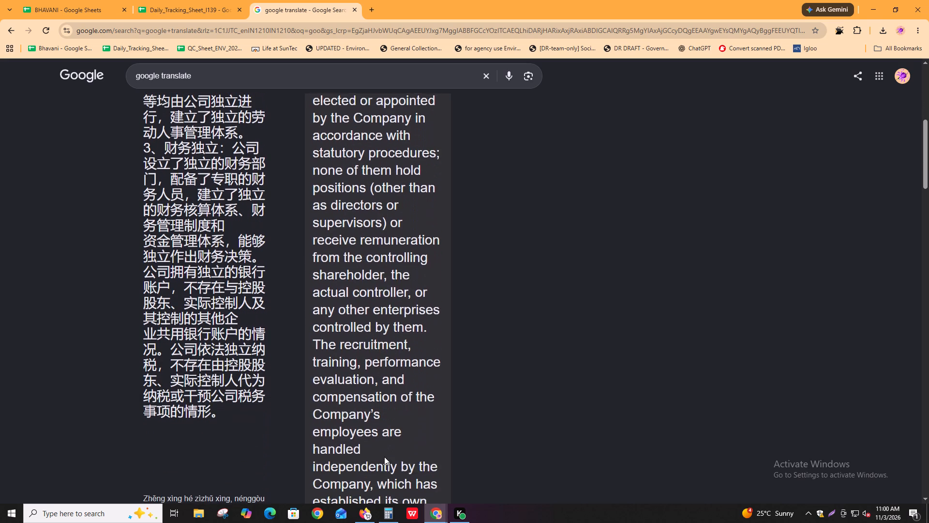
scroll(384, 457, down, 5)
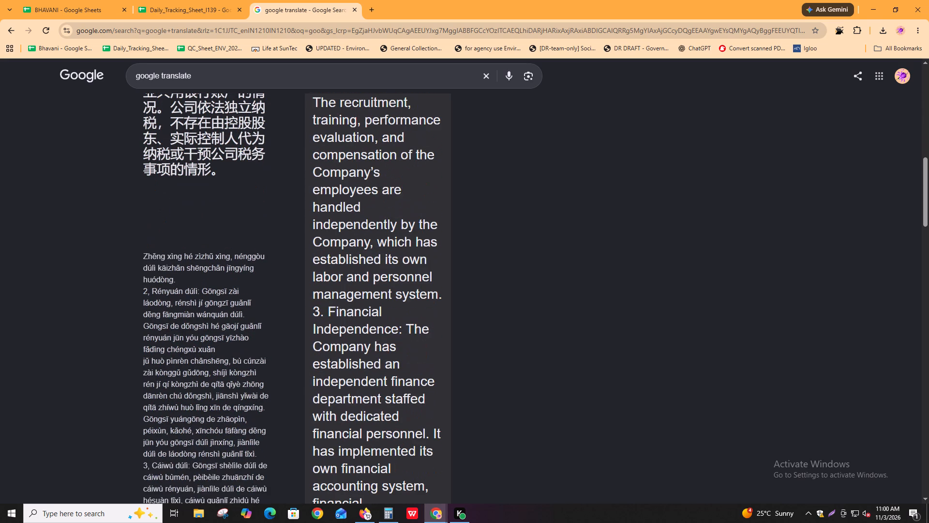
scroll(391, 434, down, 1)
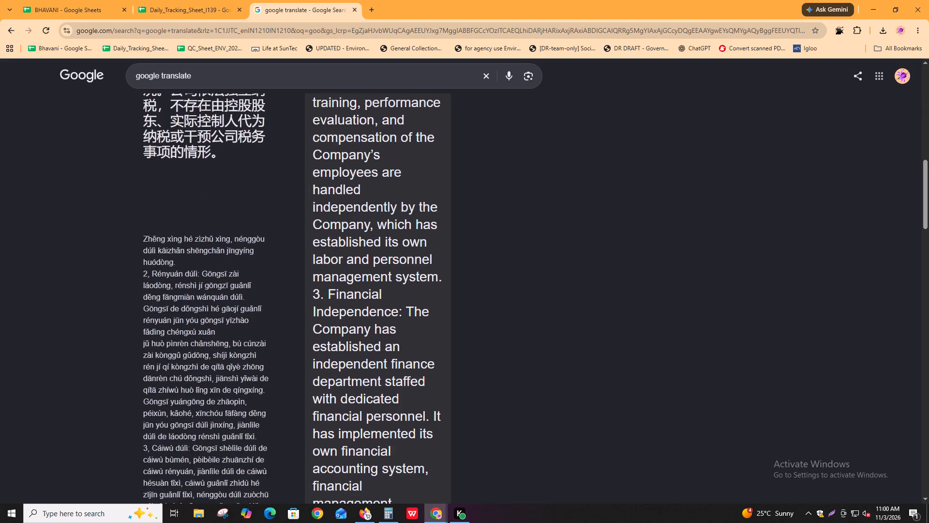
scroll(395, 431, down, 5)
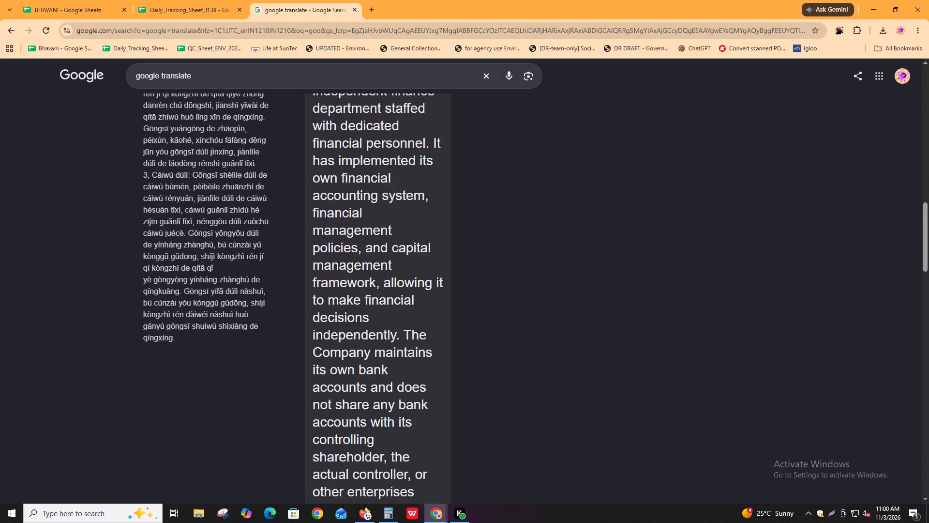
scroll(366, 420, down, 7)
Translate items 4 and 5 of page 58 of the original report in Google Translate and read the English text.
key(alt+Tab)
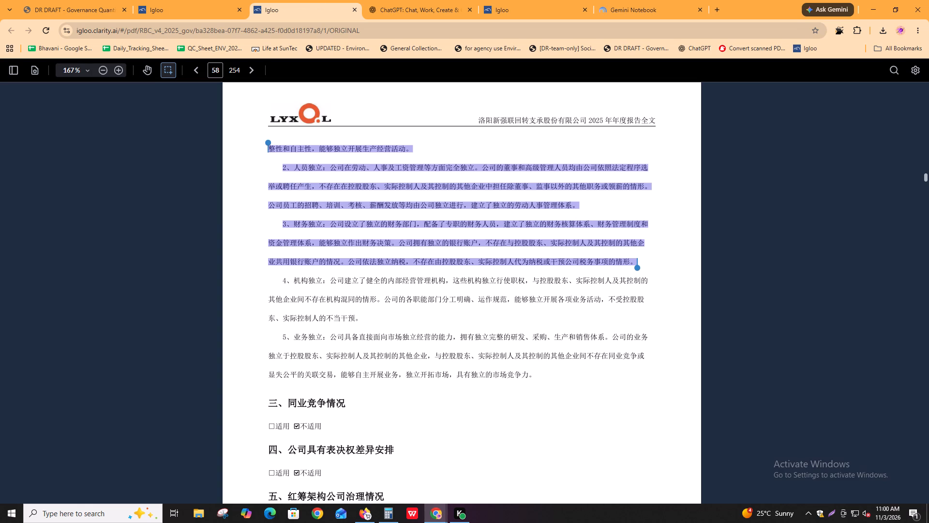
drag(279, 281, 535, 395)
key(ctrl+c)
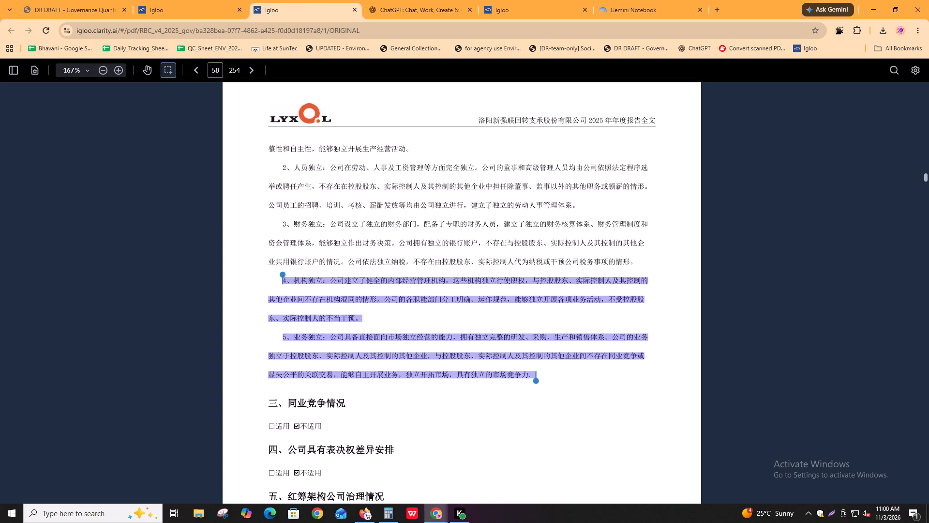
key(alt+Tab)
scroll(230, 287, up, 13)
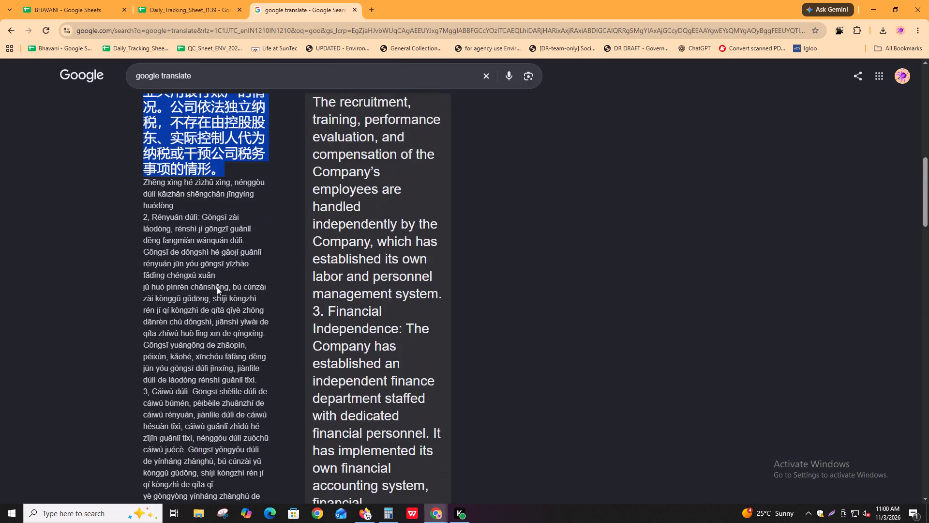
scroll(217, 287, up, 3)
key(ctrl+v)
scroll(394, 289, up, 4)
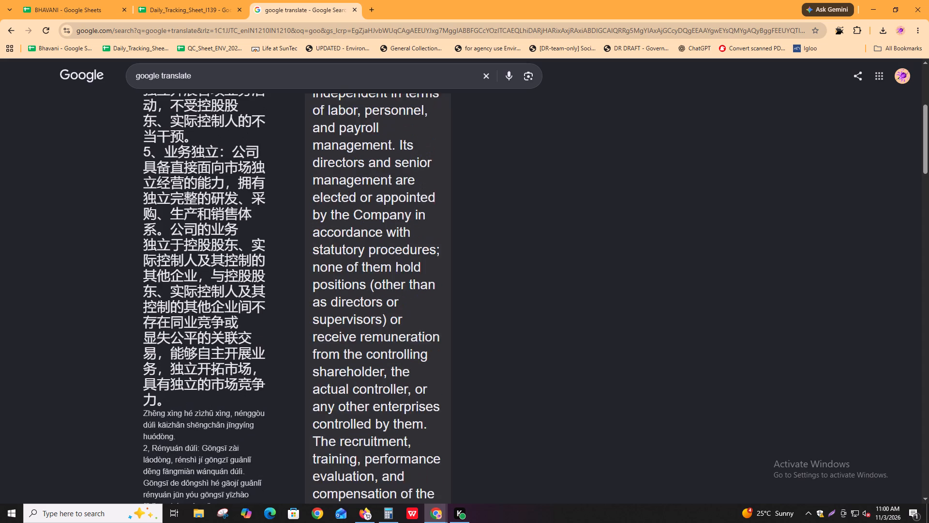
scroll(396, 290, up, 4)
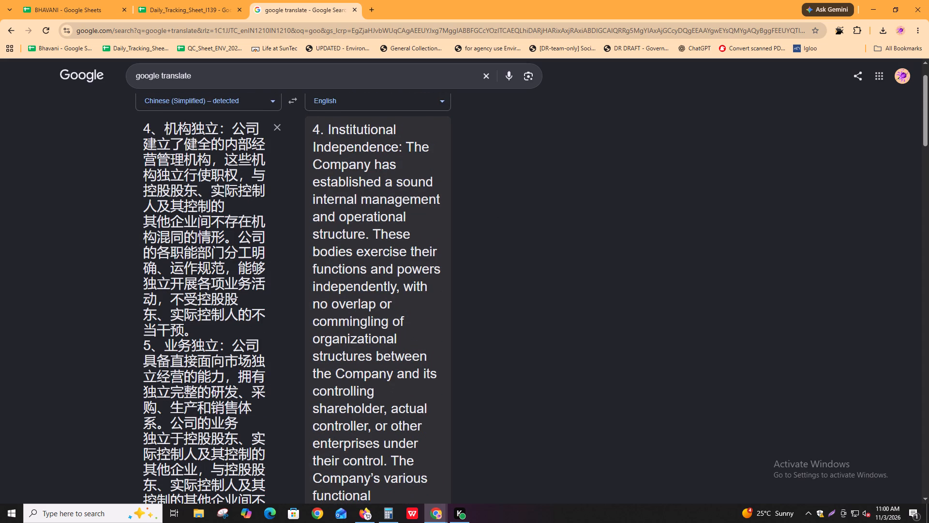
scroll(379, 388, down, 4)
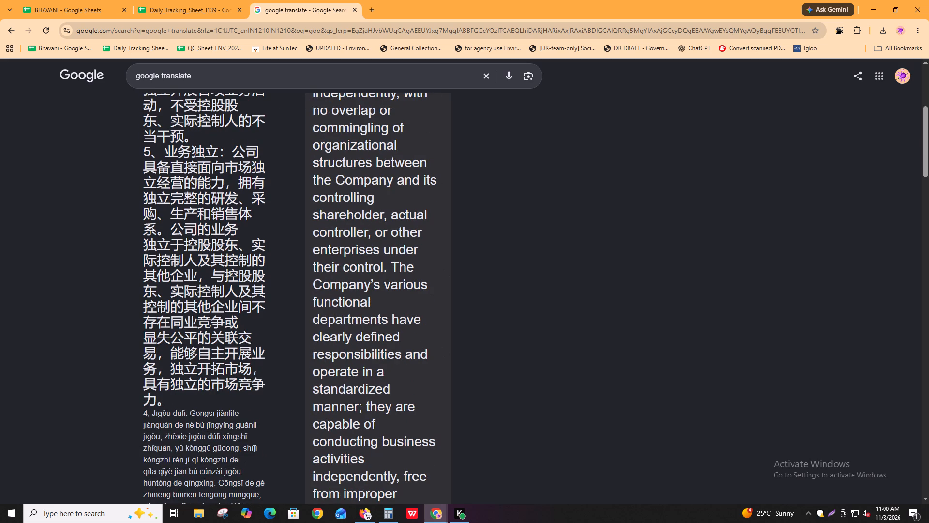
scroll(413, 507, down, 4)
scroll(408, 424, down, 7)
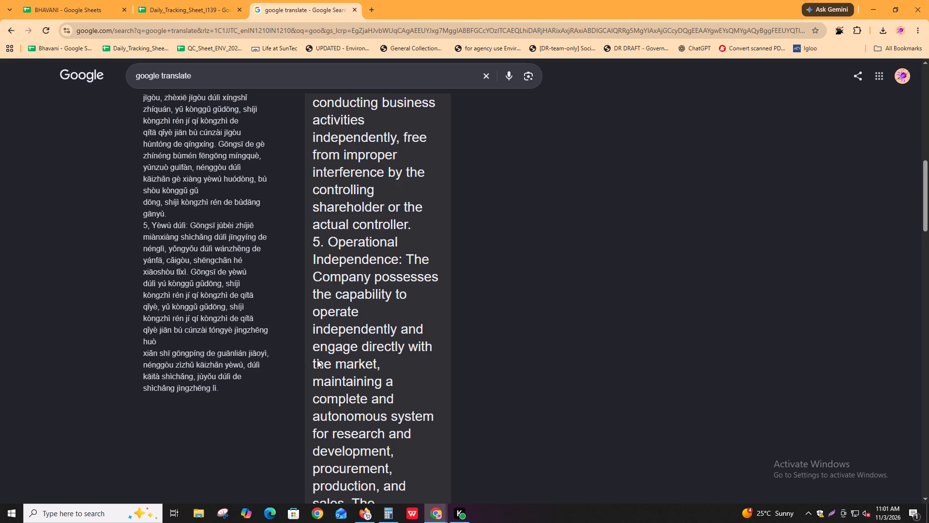
scroll(414, 419, down, 4)
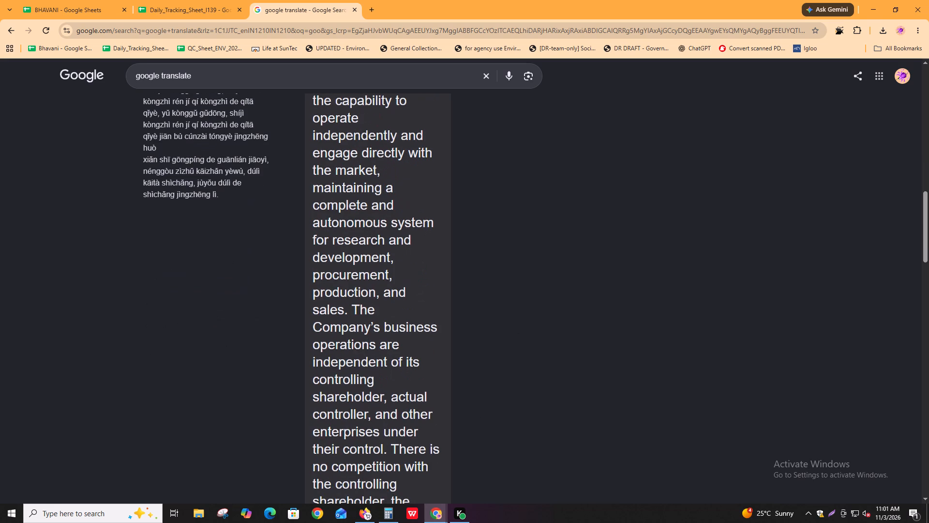
scroll(416, 425, down, 12)
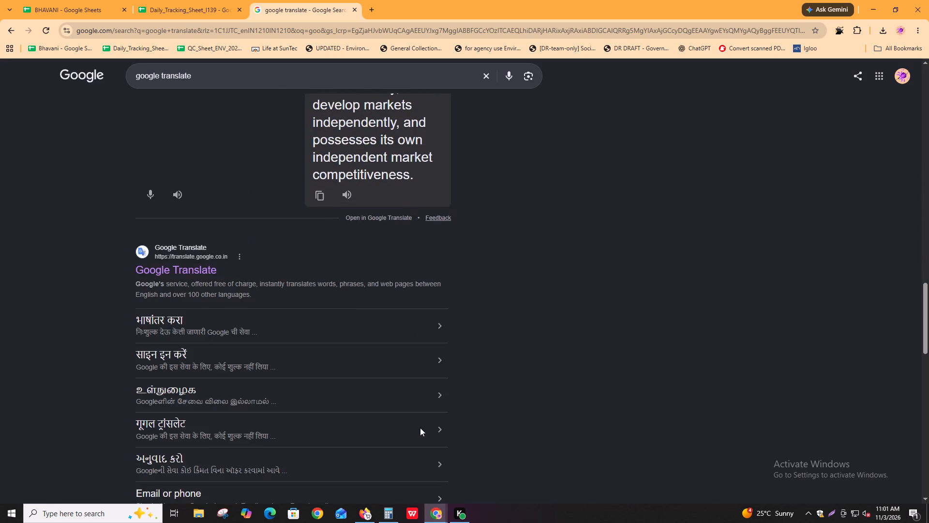
Translate the section headings three to six on page 58 of the original report in Google Translate and check them.
key(alt+Tab)
key(ctrl+f)
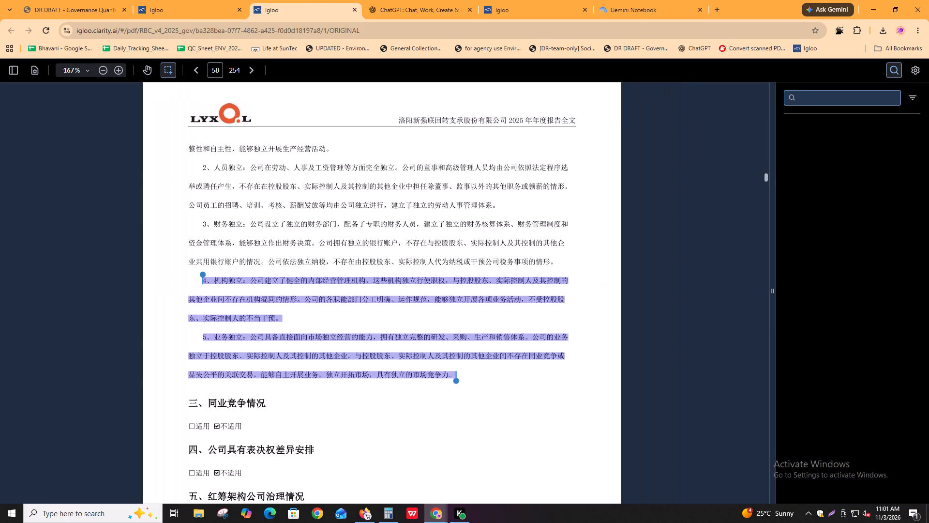
key(ctrl+f)
scroll(420, 386, down, 4)
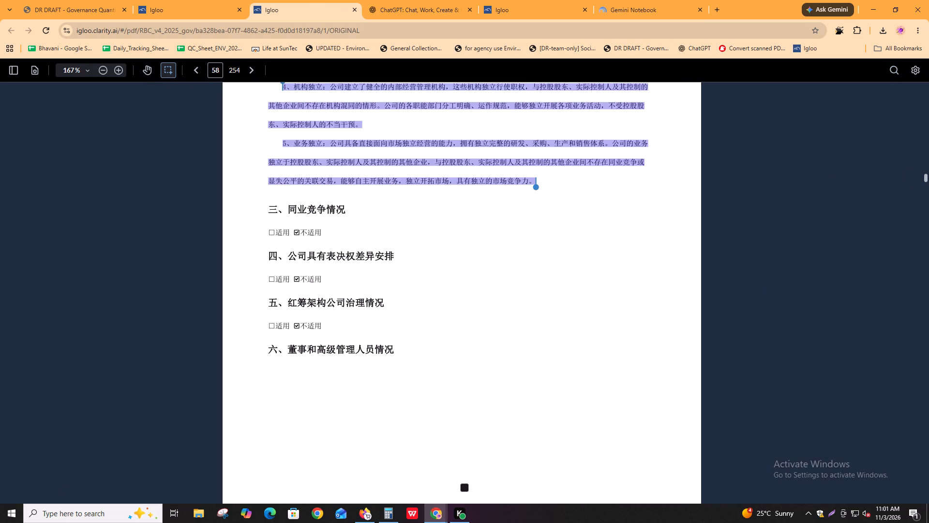
drag(262, 206, 393, 355)
key(ctrl+c)
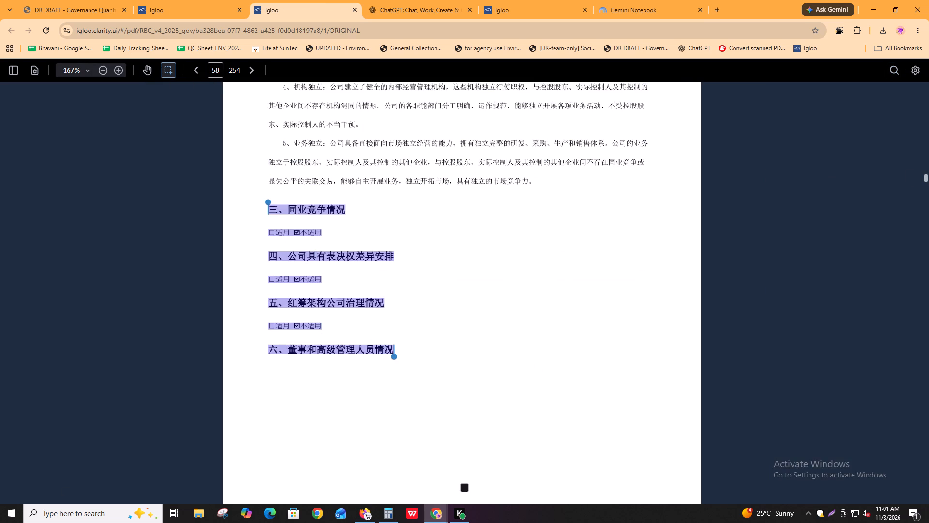
key(alt+Tab)
key(ctrl+v)
scroll(354, 281, up, 5)
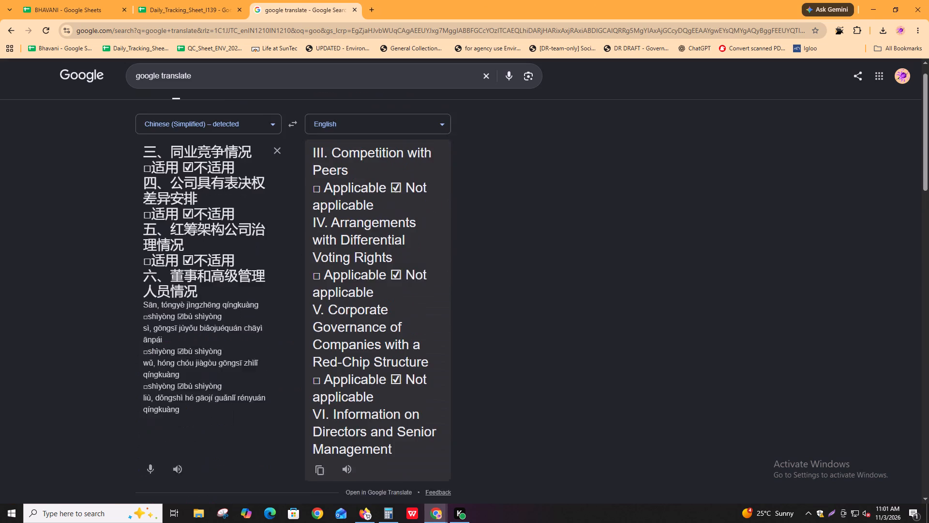
scroll(356, 275, up, 4)
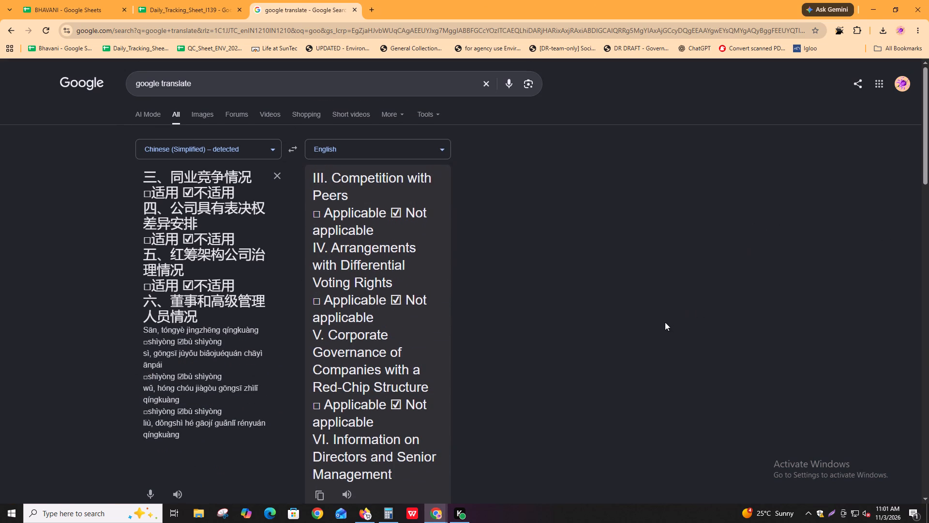
Go to the next "director" match in the downloaded report PDF, on page 62.
key(alt+Tab)
key(alt+Tab)
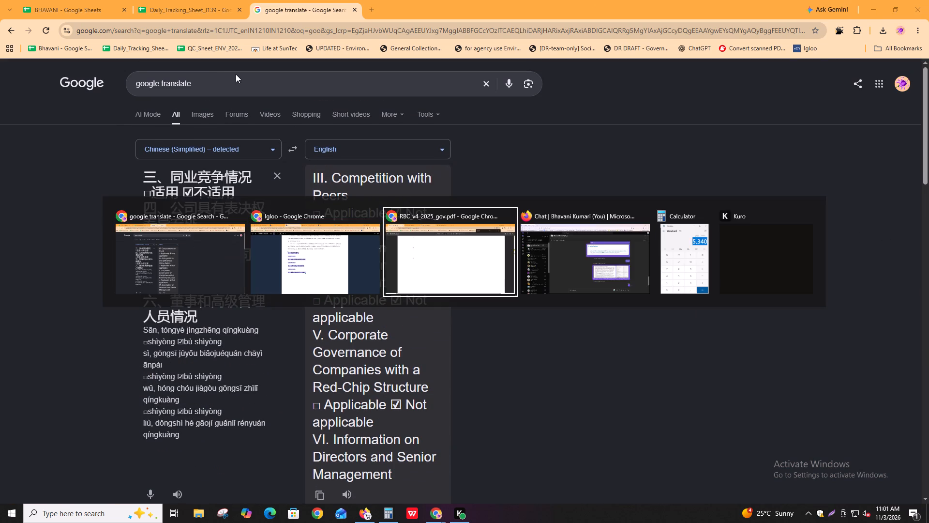
key(ctrl+f)
key(Return)
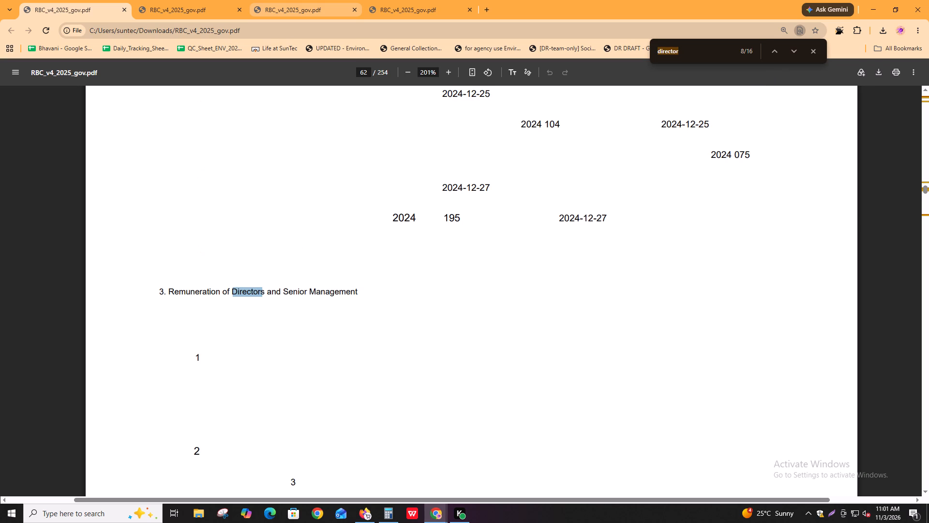
scroll(434, 298, up, 3)
Open page 62 in the original Chinese version of the report in Igloo.
key(alt+Tab)
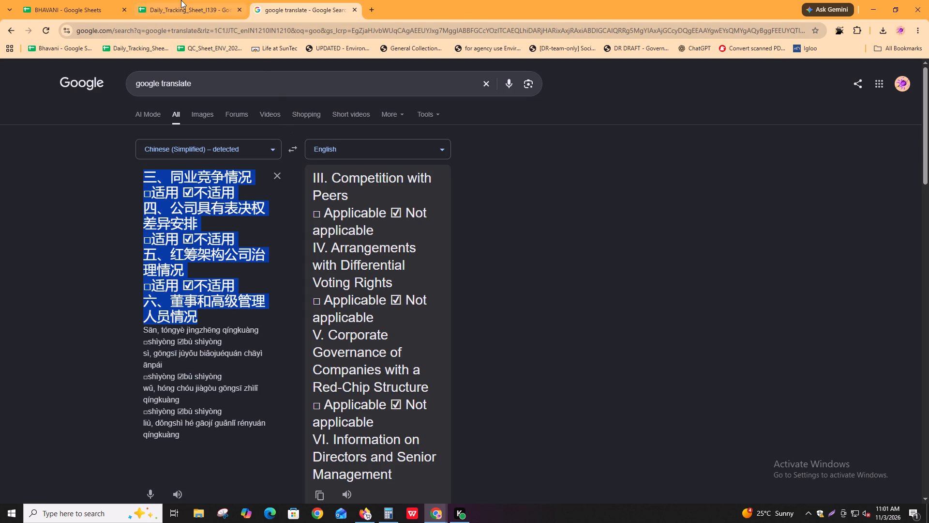
key(alt+Tab)
key(alt+Tab)
key(alt+Tab)
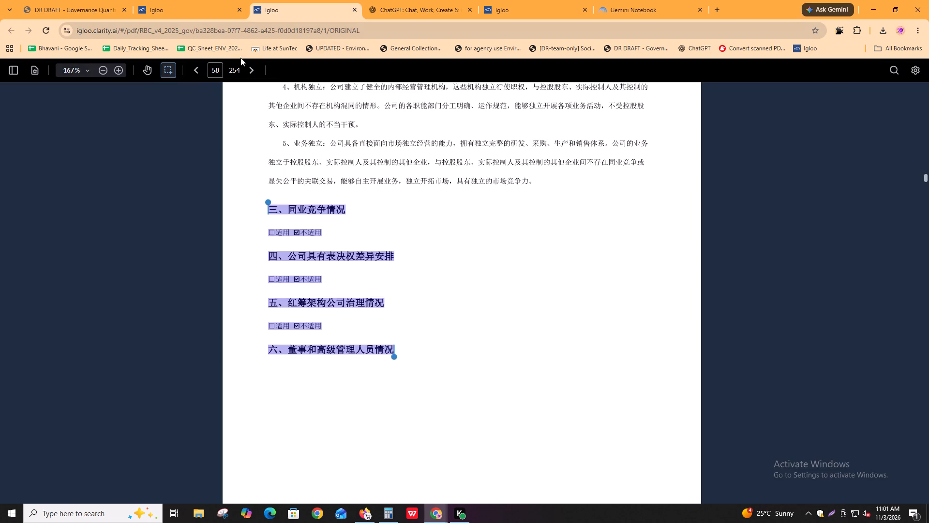
click(215, 67)
text(62)
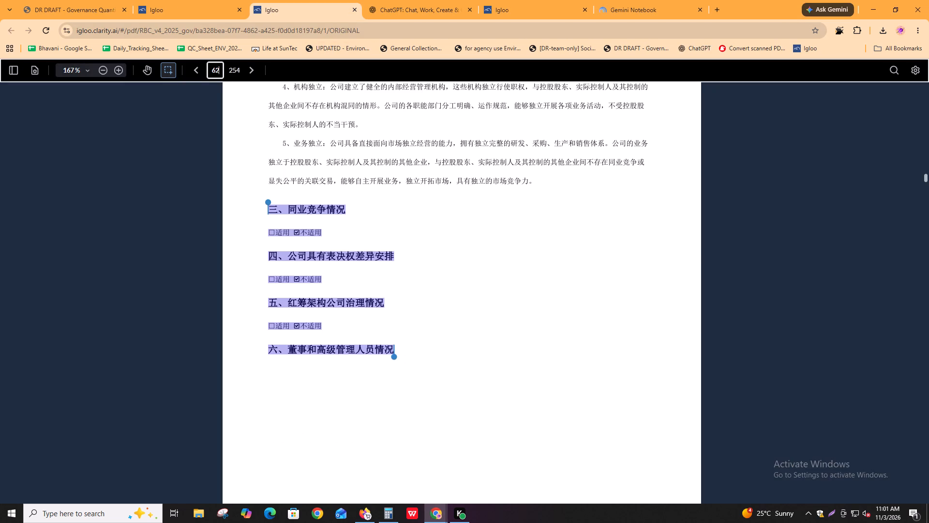
key(Return)
key(alt+Tab)
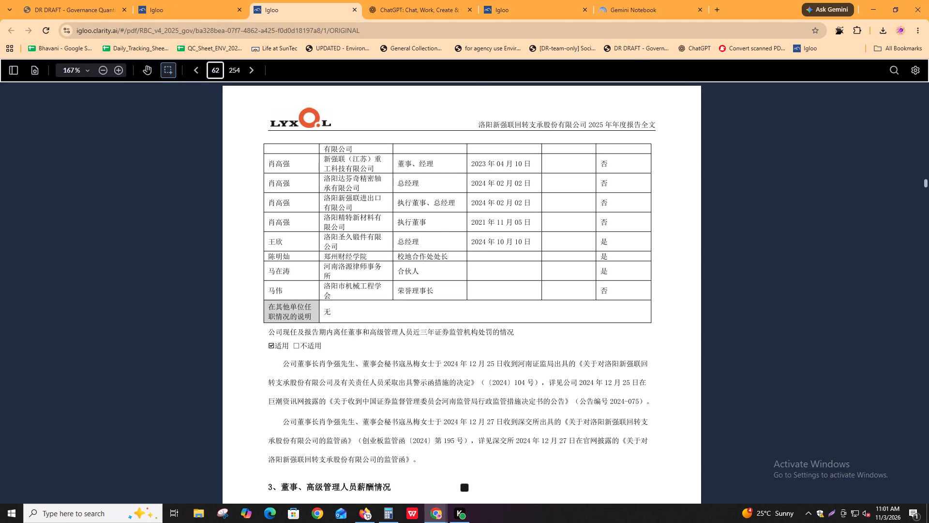
key(alt+Tab)
click(305, 196)
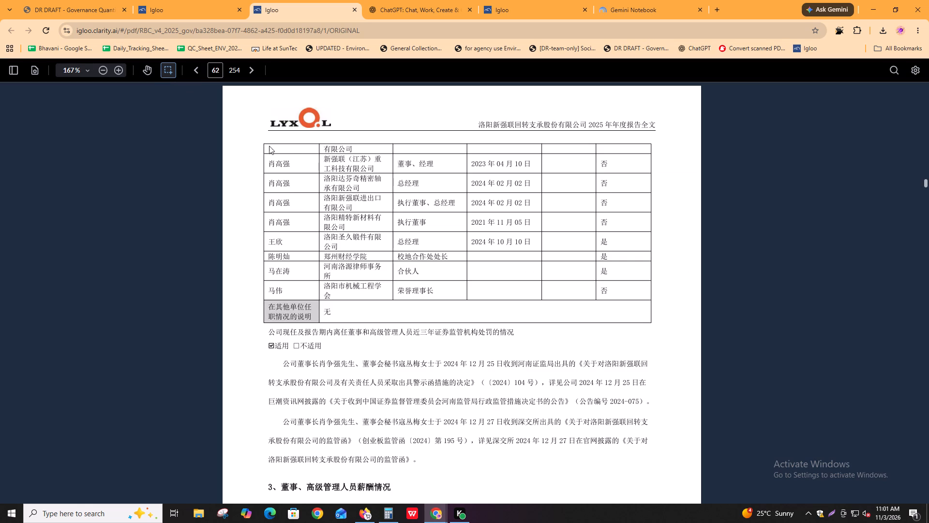
Snip page 62's positions table and the regulatory penalty paragraphs above section 3, copy the capture and close Snipping Tool.
click(228, 515)
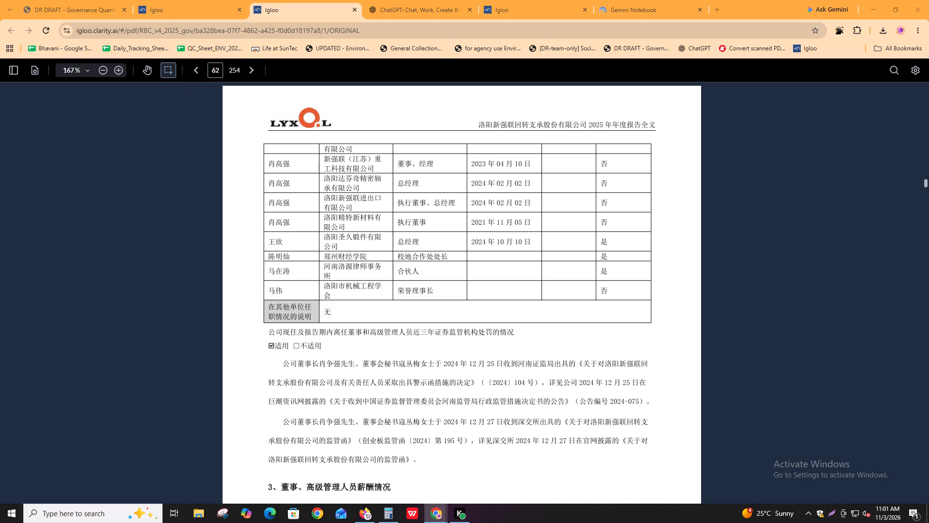
click(265, 43)
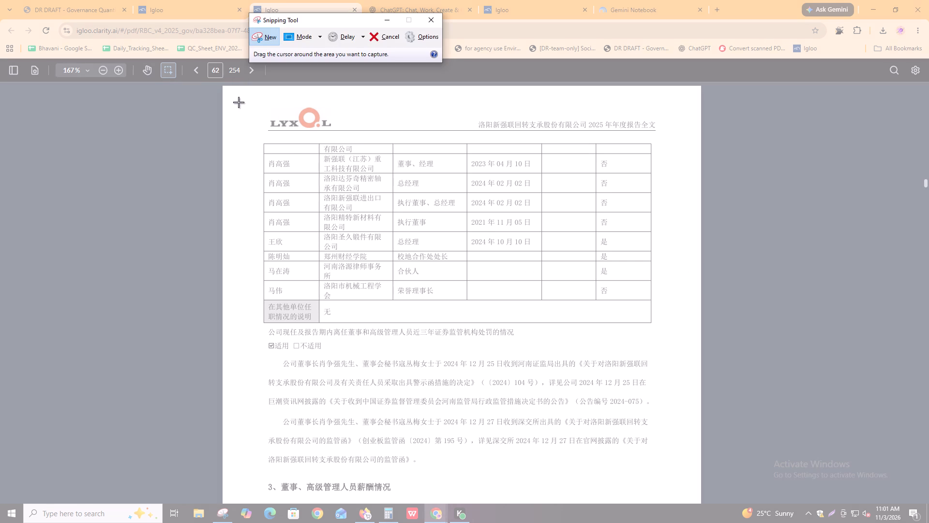
drag(249, 133, 694, 428)
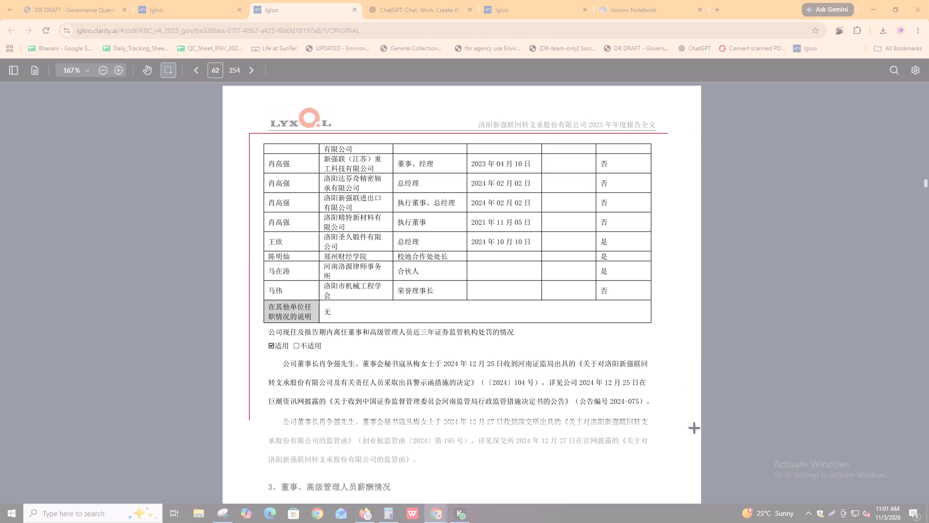
drag(694, 428, 681, 467)
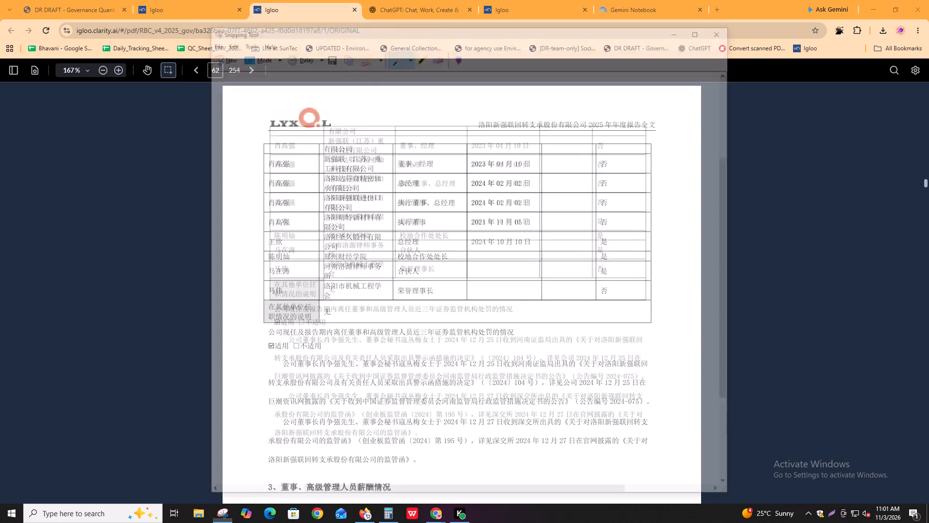
click(349, 54)
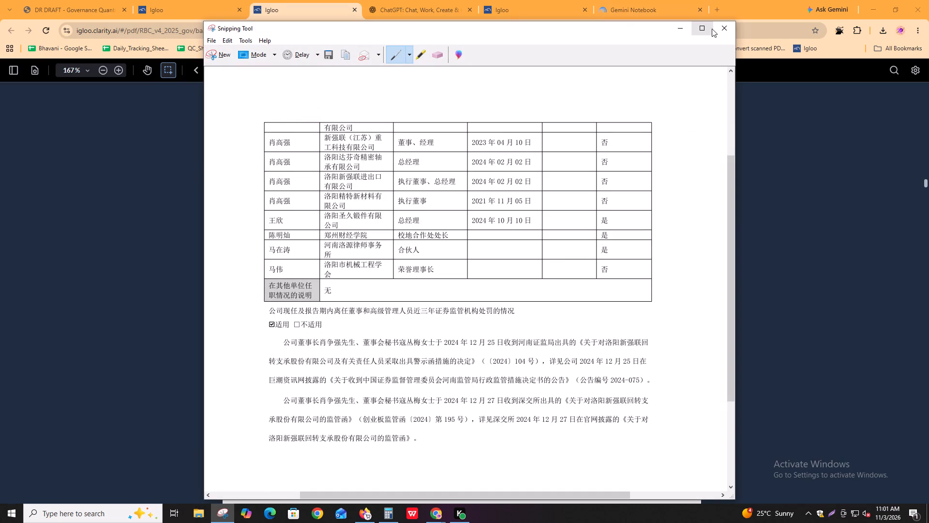
click(717, 30)
Open Google Translate's image translation in a new tab, set it to detect the language, and translate the copied page 62 capture into English.
key(alt+Tab)
alt+click(462, 254)
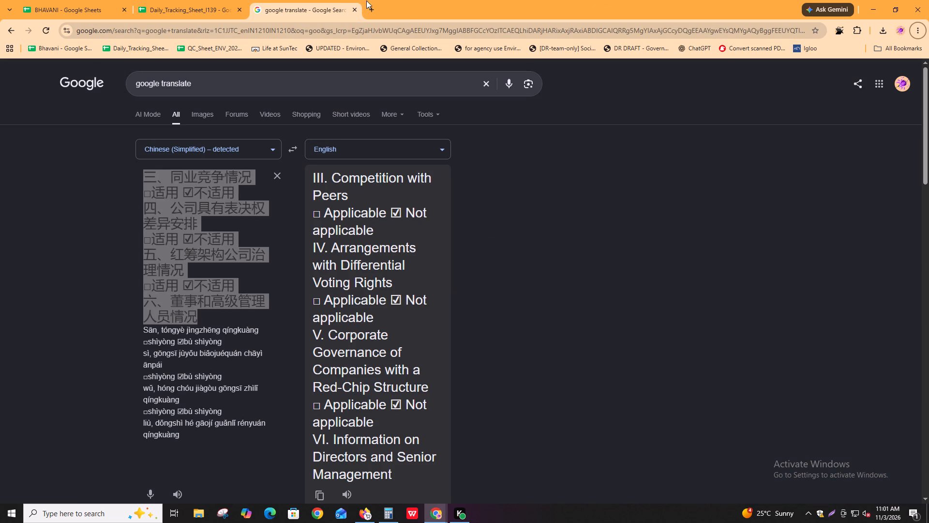
click(367, 1)
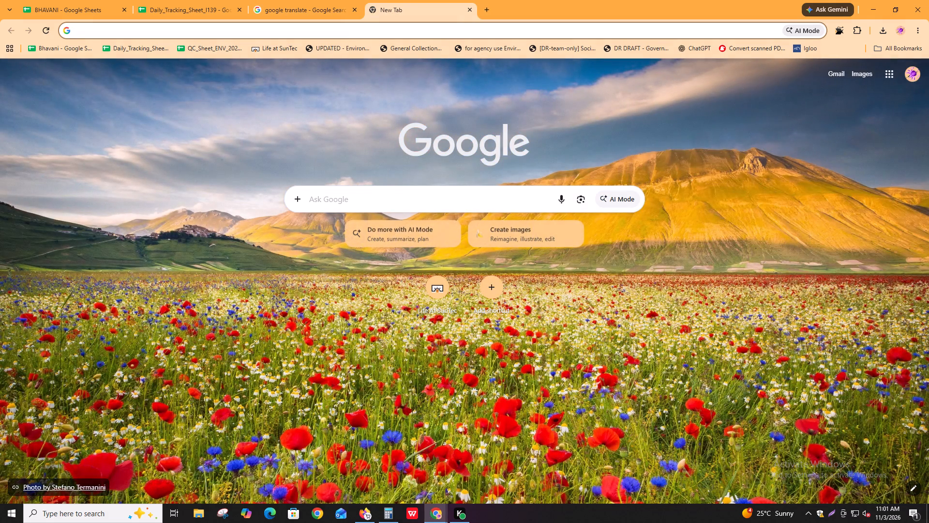
text(goo)
key(Return)
scroll(446, 4, up, 2)
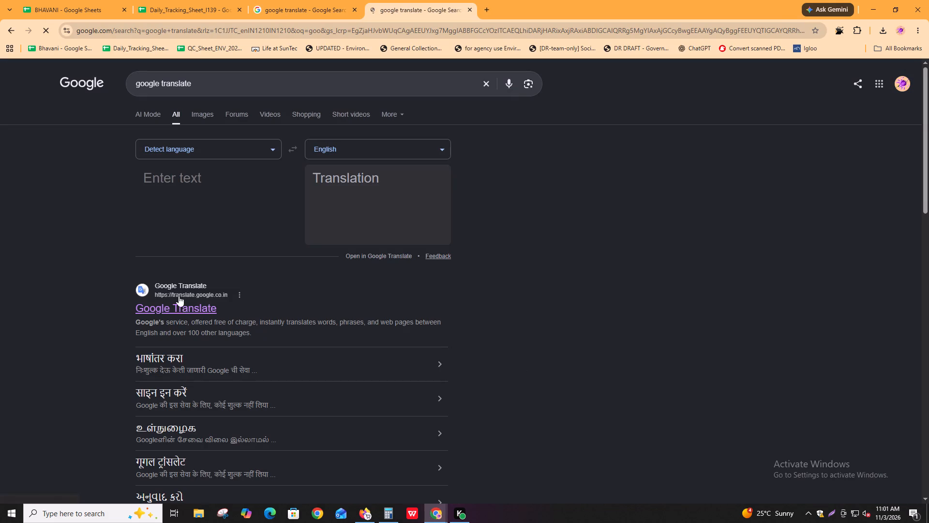
click(180, 304)
click(207, 113)
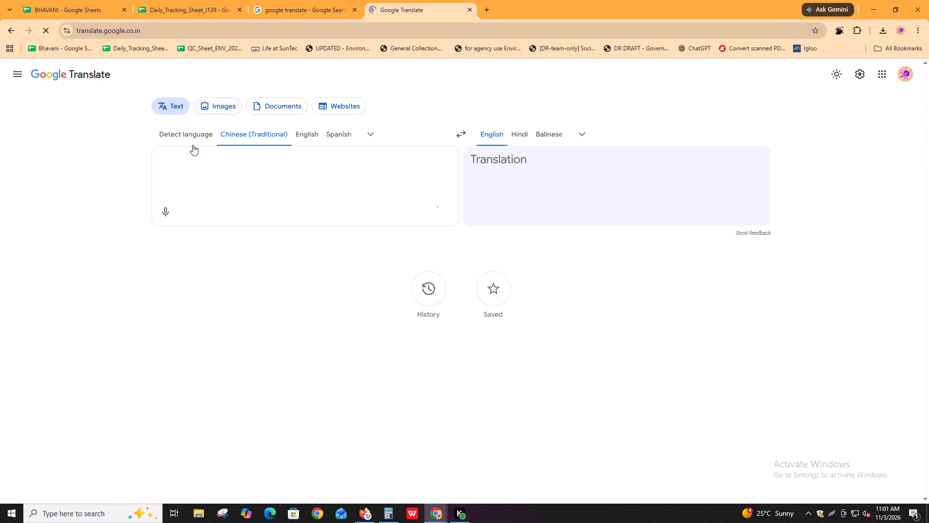
click(188, 139)
click(181, 204)
key(ctrl+v)
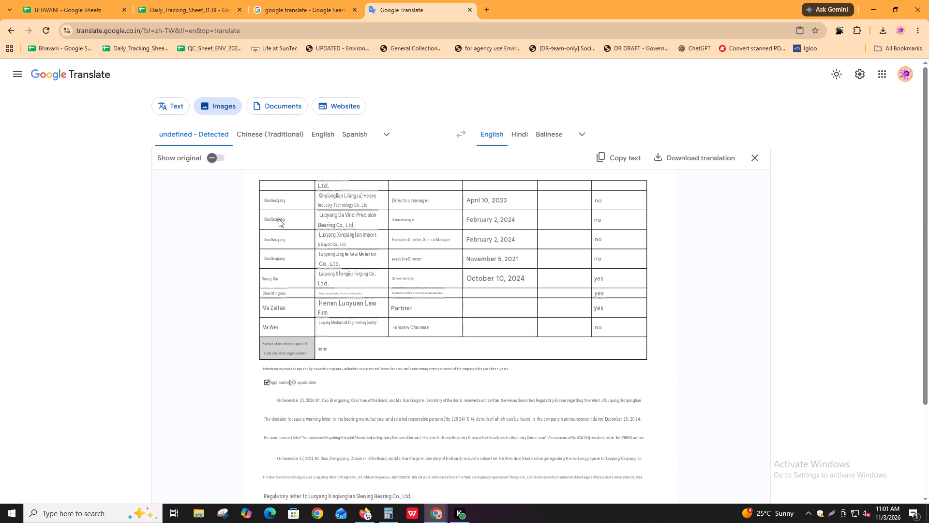
Snip page 61's text and the first rows of its other-unit positions table in the original report, copy the capture and close Snipping Tool.
key(alt+Tab)
scroll(375, 280, up, 9)
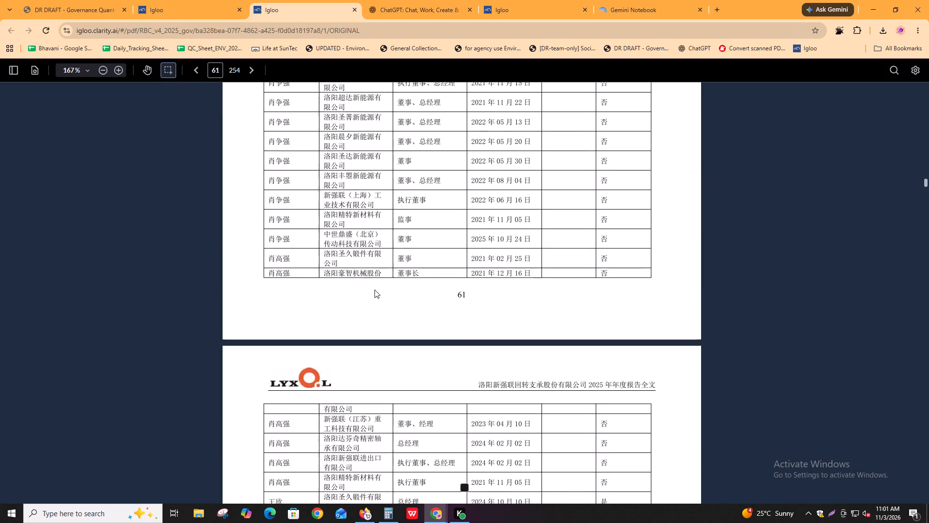
scroll(375, 290, up, 6)
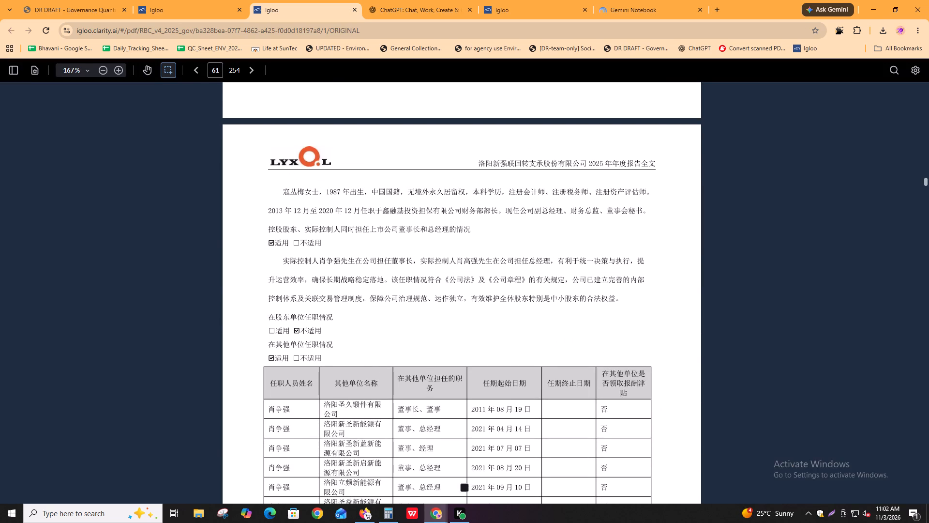
click(225, 517)
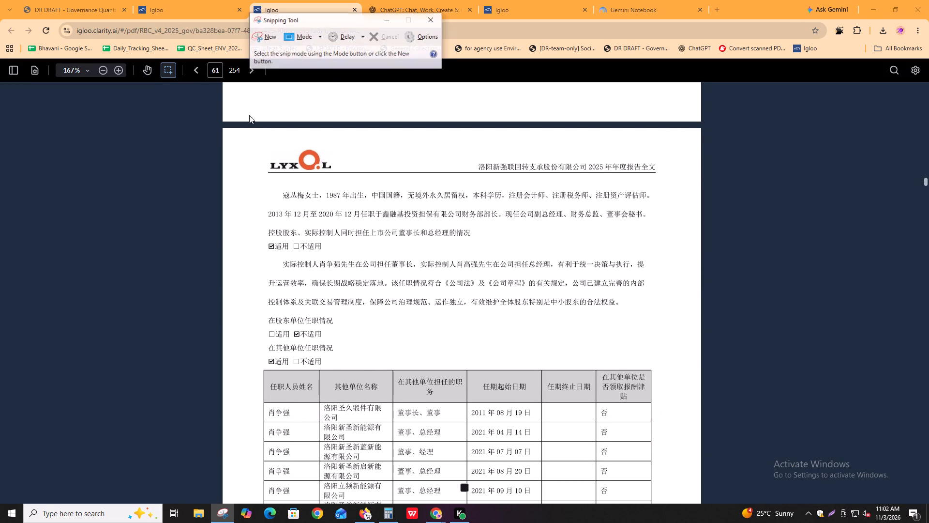
click(262, 36)
drag(257, 179, 261, 321)
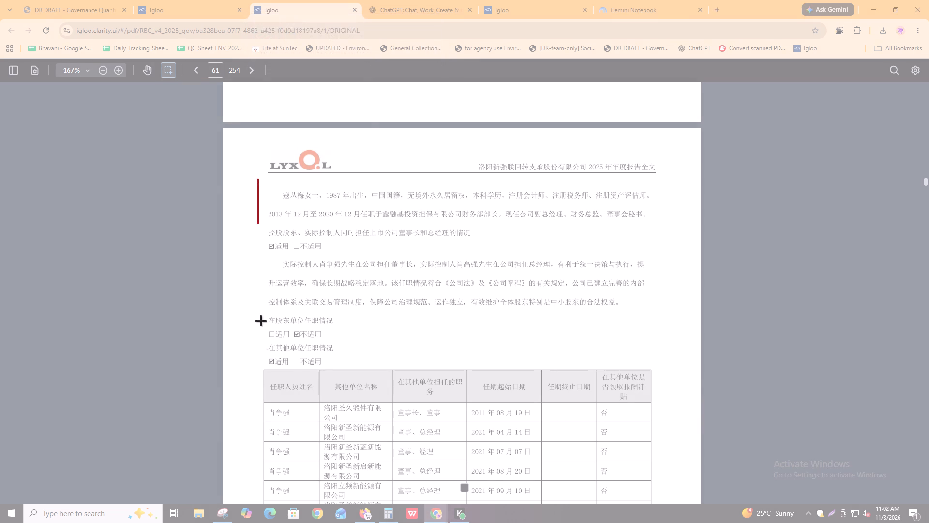
drag(261, 321, 667, 447)
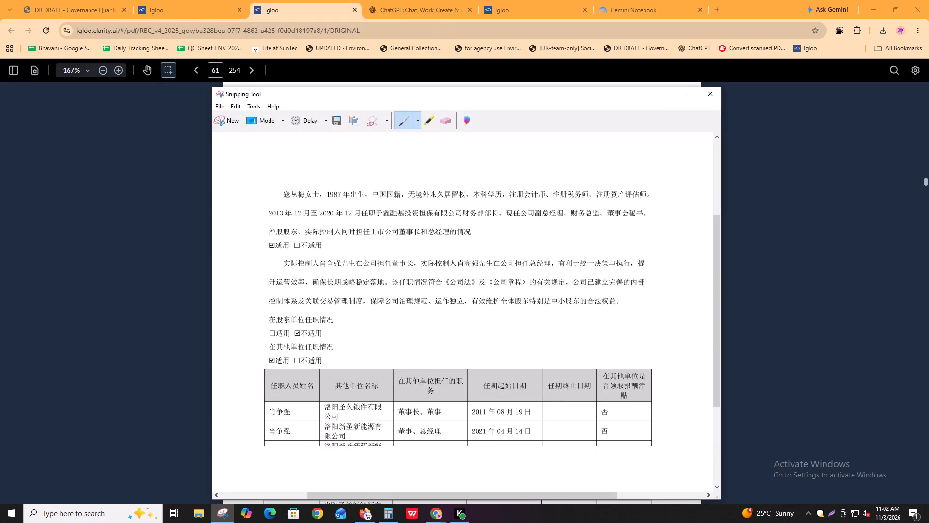
click(358, 121)
click(711, 95)
Replace the previous image in Google Translate with the page 61 capture and translate it into English.
key(alt+Tab)
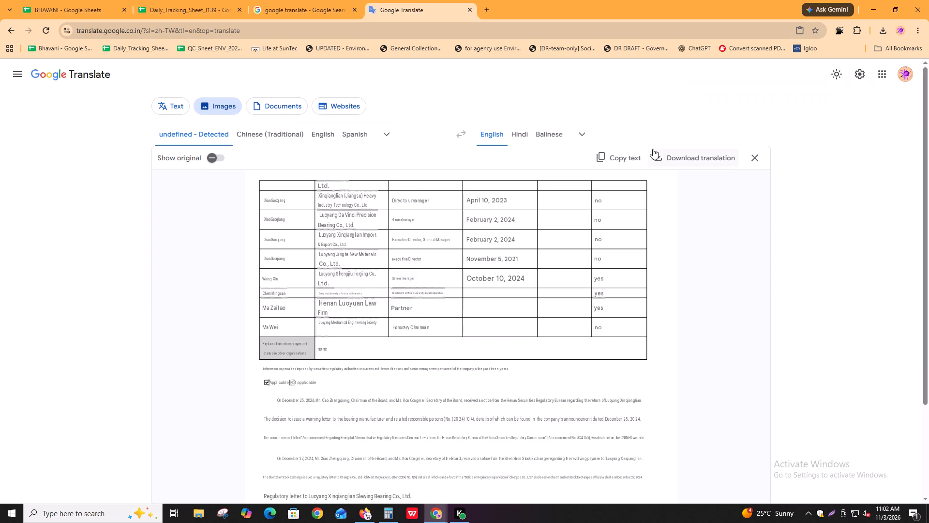
click(754, 157)
key(ctrl+v)
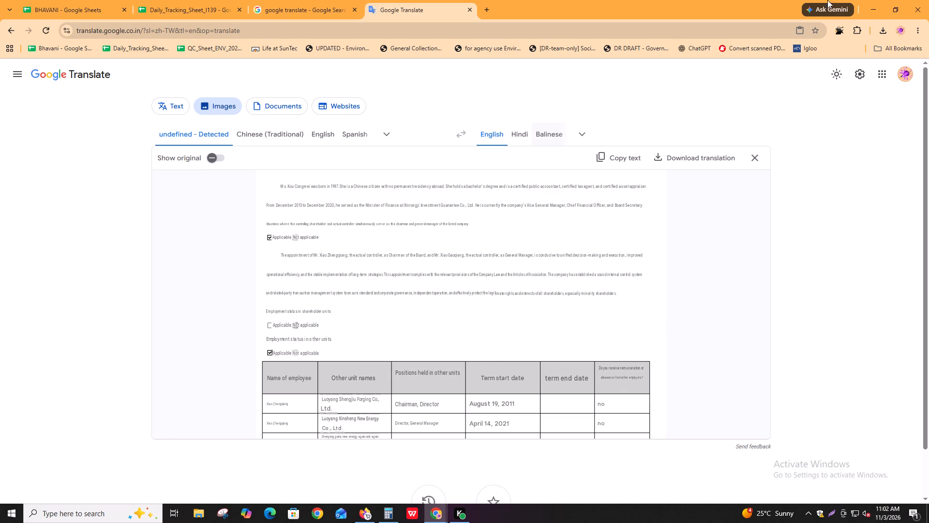
Look back through the original report to page 60 and the downloaded PDF to page 58, examining the director and management pages.
key(alt+Tab)
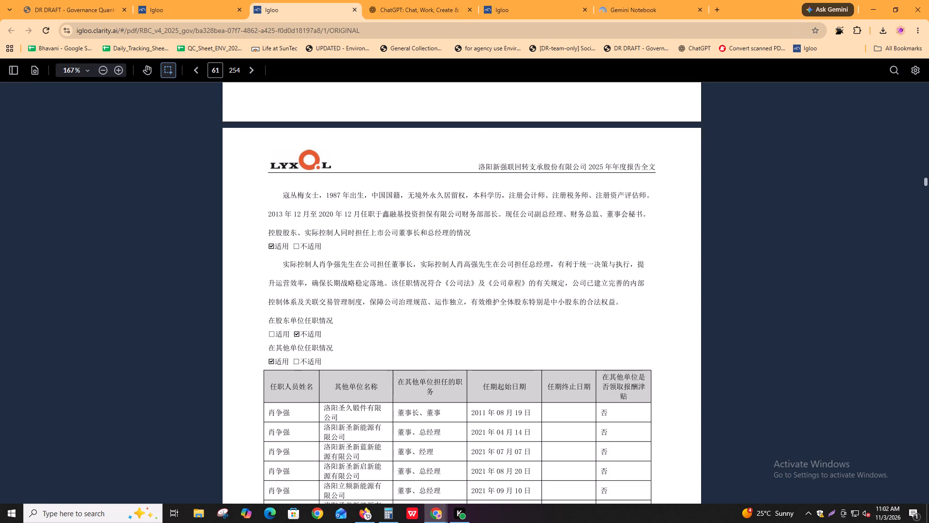
scroll(483, 248, up, 3)
scroll(440, 268, up, 9)
scroll(456, 310, up, 3)
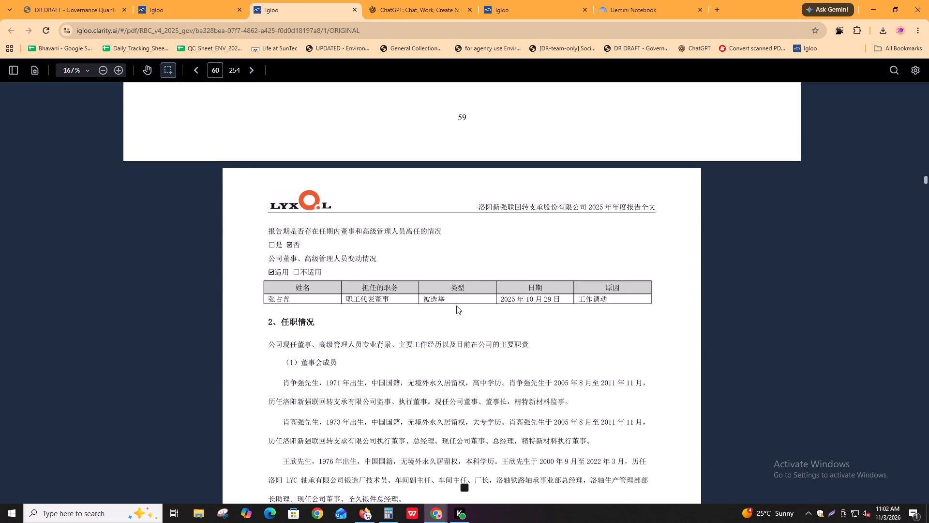
key(alt+Tab)
key(alt+Tab)
key(alt+Tab)
key(alt+Tab)
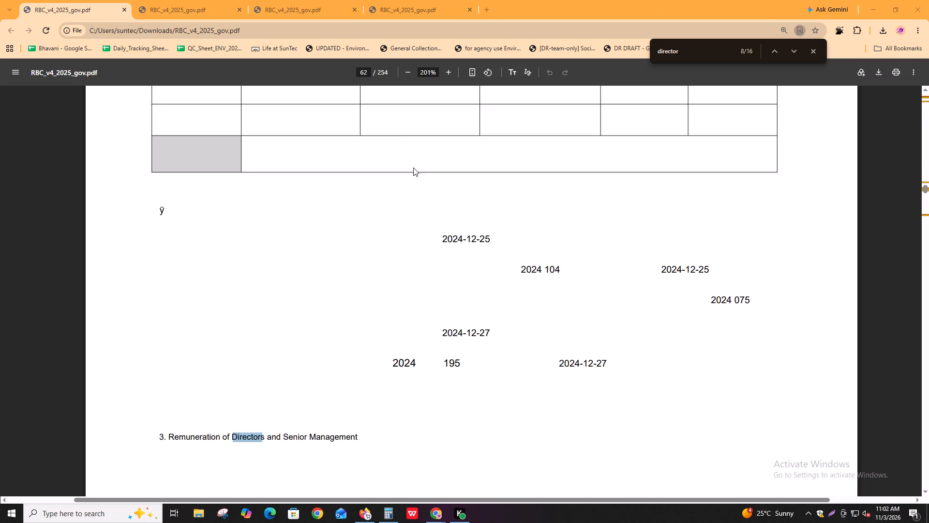
scroll(388, 249, up, 20)
scroll(388, 249, up, 9)
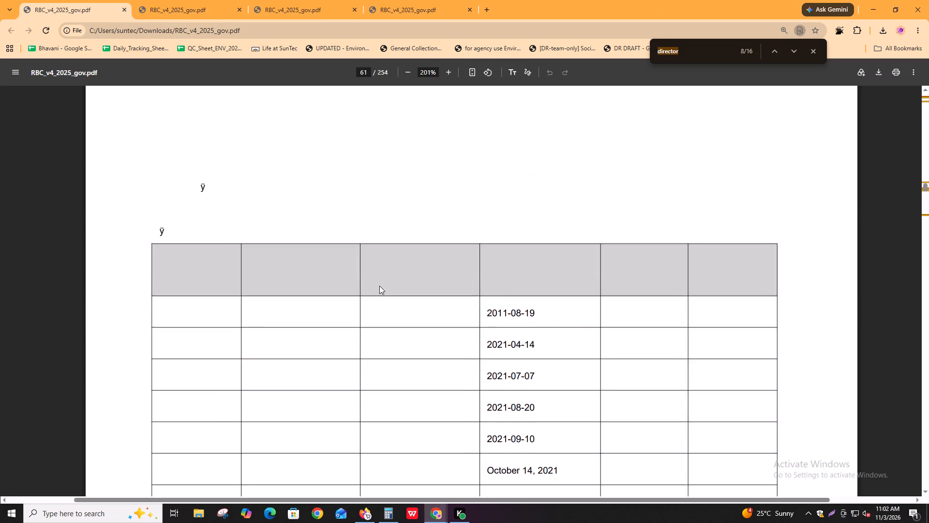
scroll(379, 286, up, 20)
scroll(379, 286, up, 11)
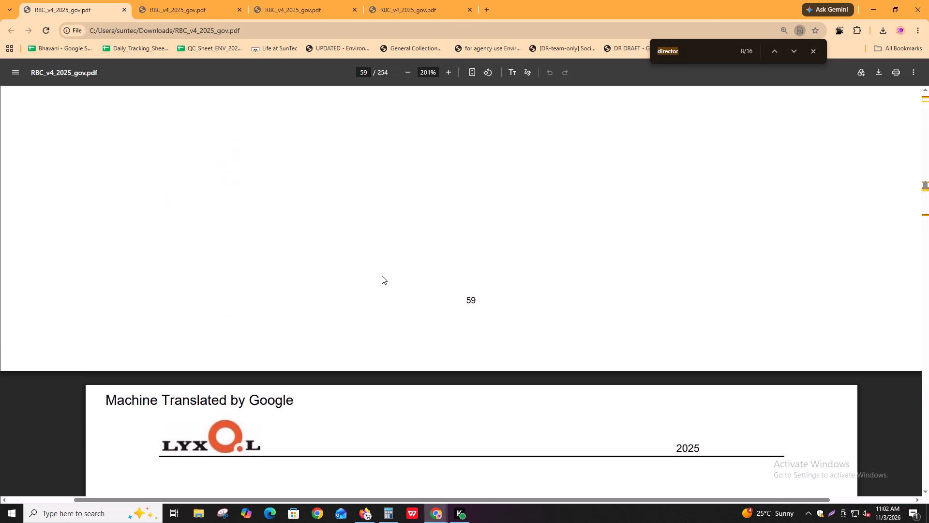
scroll(382, 276, up, 13)
scroll(382, 276, down, 8)
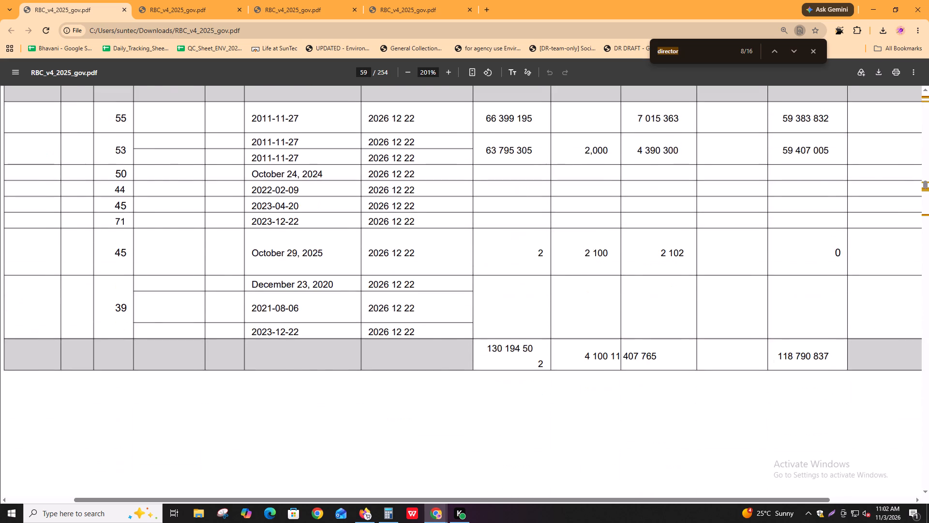
shift+scroll(383, 291, up, 5)
scroll(383, 291, up, 17)
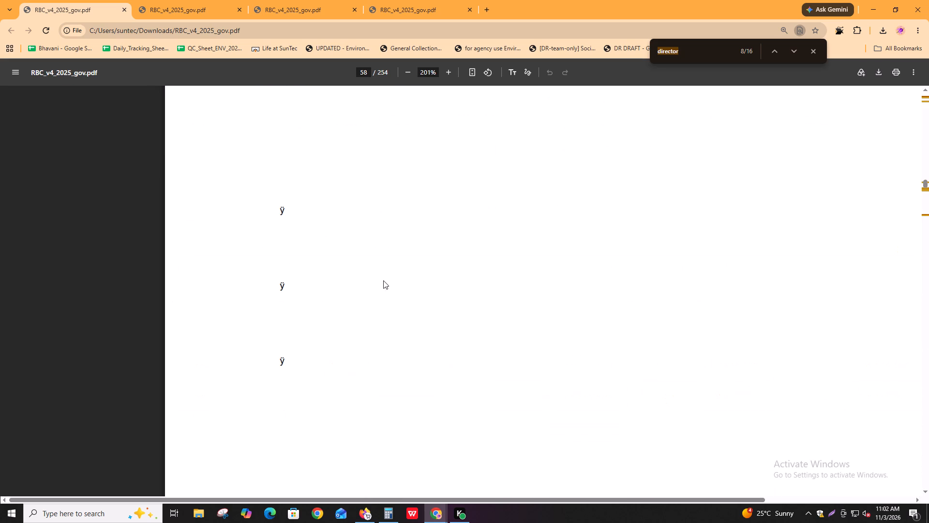
scroll(383, 280, up, 5)
scroll(383, 280, down, 20)
scroll(383, 280, down, 2)
Copy the heading "1、基本情况" above page 59's director table in the original report and translate it into English.
key(alt+Tab)
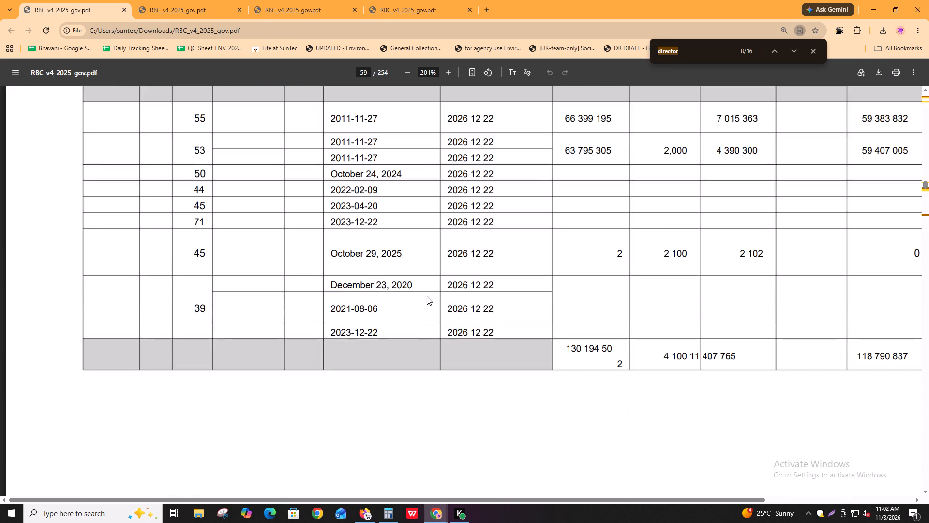
scroll(352, 205, up, 17)
scroll(356, 225, down, 10)
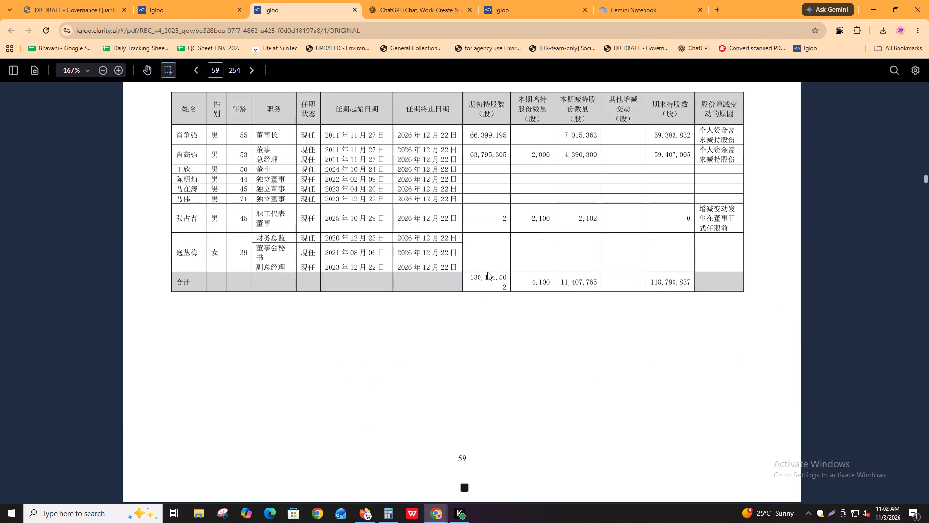
scroll(488, 272, up, 13)
scroll(479, 266, down, 5)
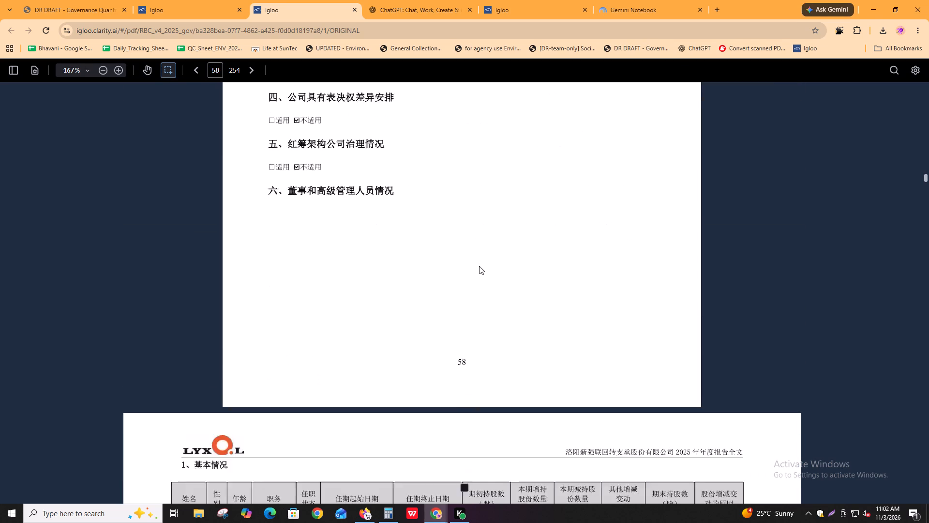
scroll(479, 266, down, 4)
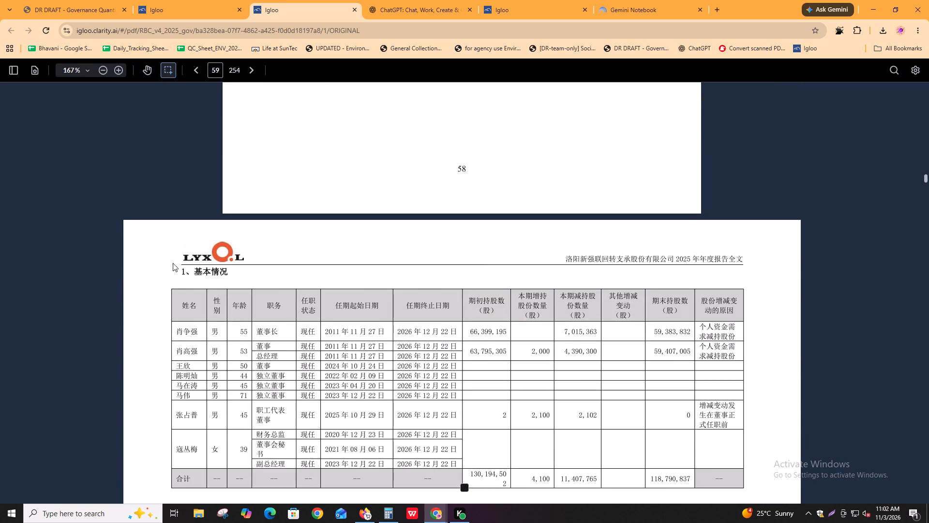
double_click(208, 265)
key(ctrl+c)
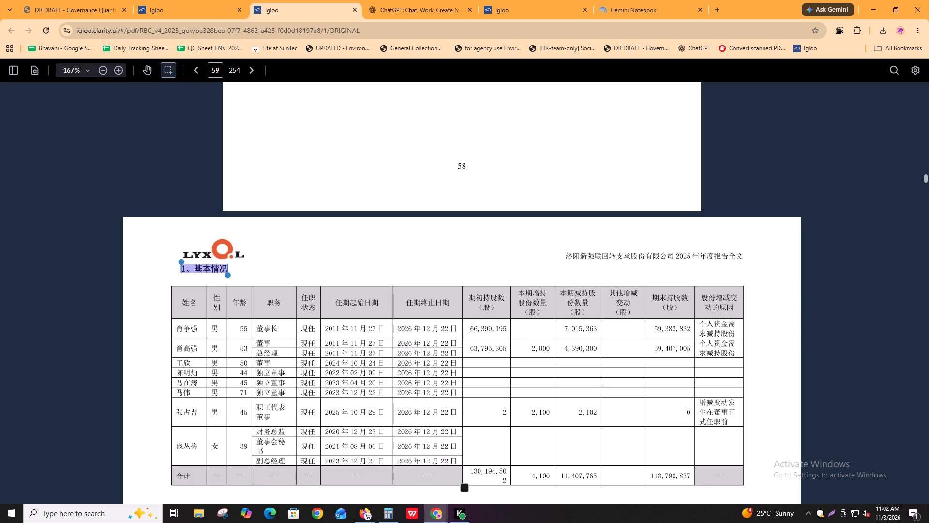
key(alt+Tab)
key(alt+Tab)
click(198, 0)
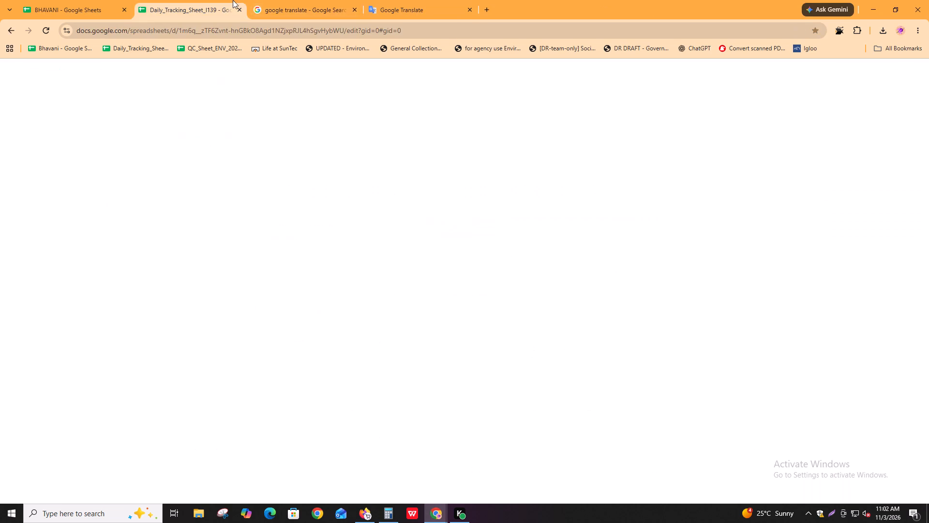
click(295, 0)
key(ctrl+v)
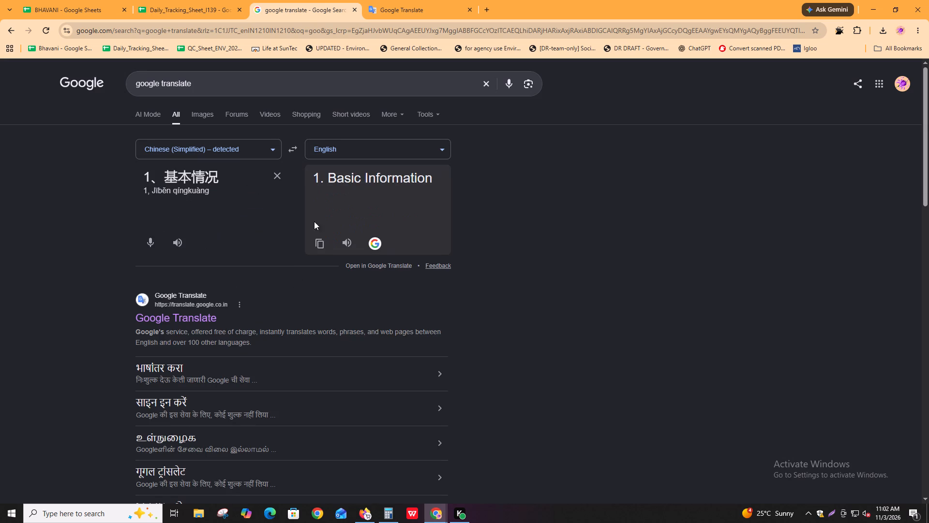
Snip page 59's full table of directors and senior management, copy the capture and close Snipping Tool.
key(alt+Tab)
scroll(262, 305, down, 3)
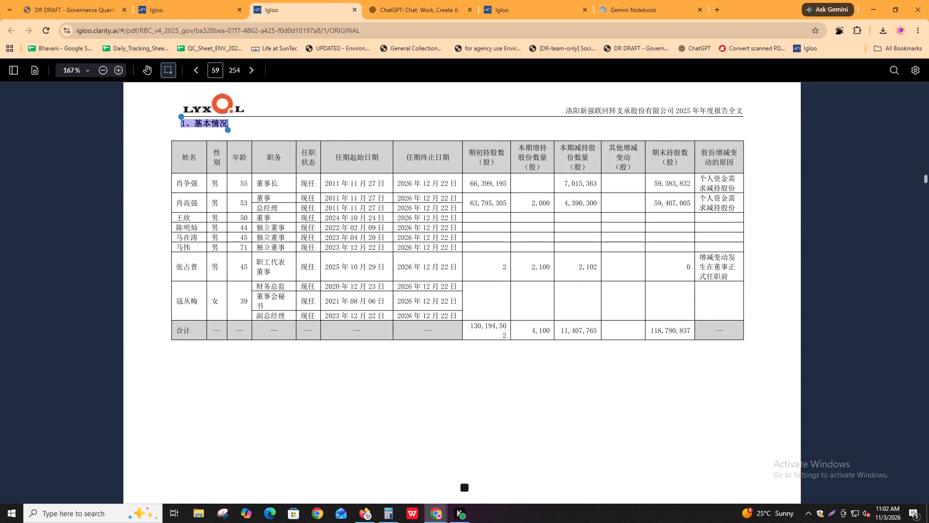
click(222, 522)
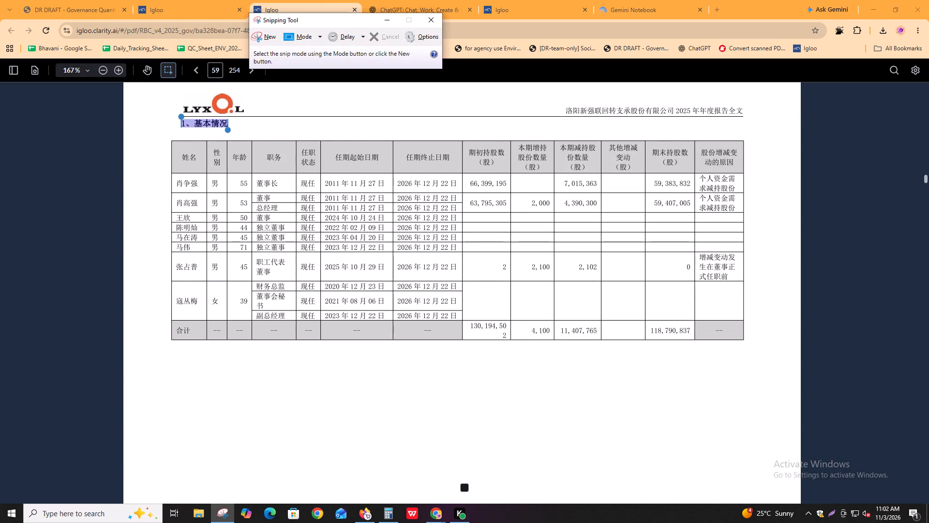
click(273, 39)
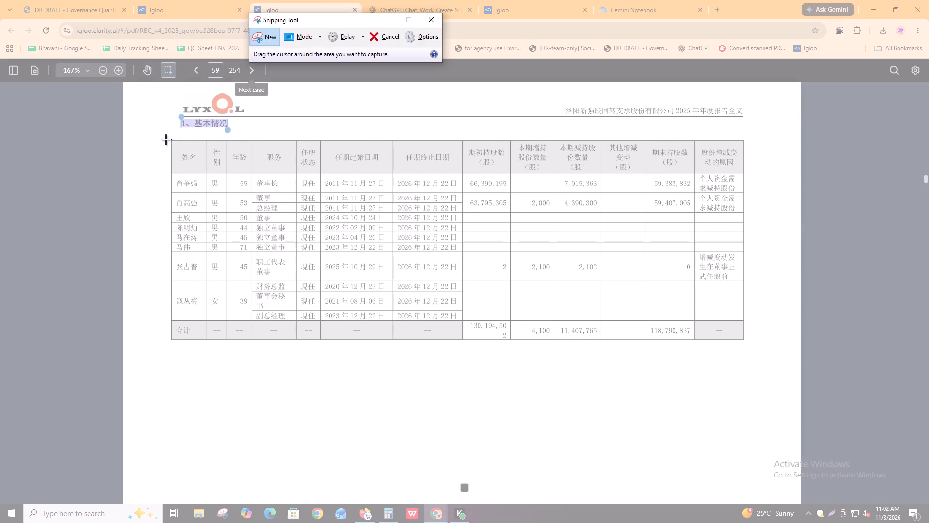
drag(166, 135, 761, 369)
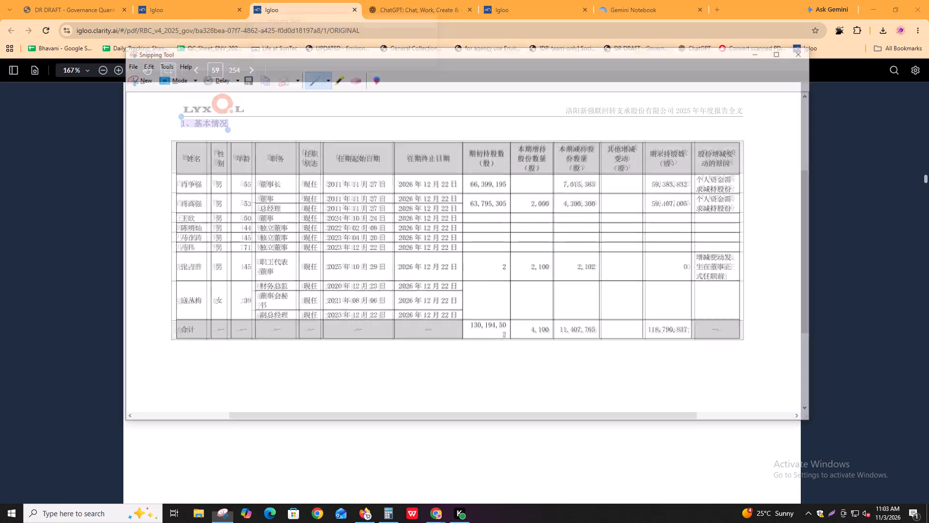
click(267, 79)
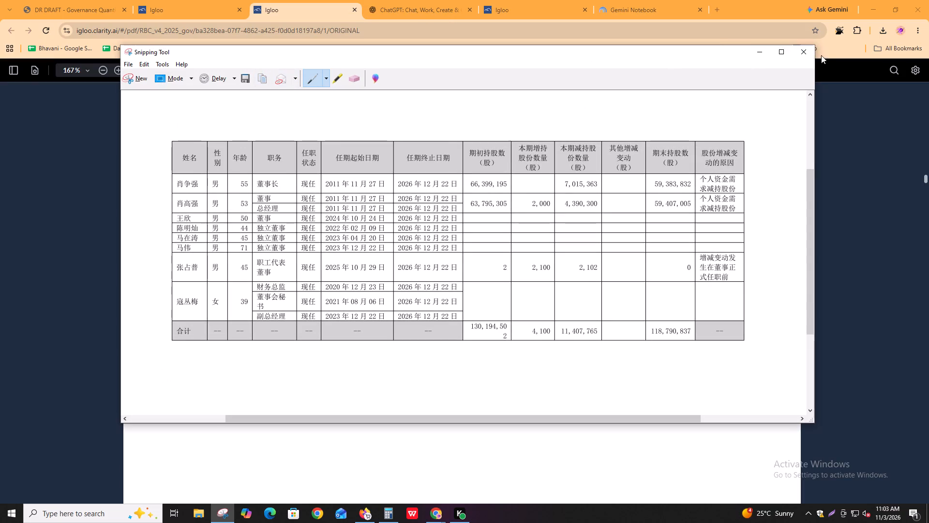
click(810, 52)
Replace the previous image in Google Translate with the page 59 director table capture and translate it into English.
key(alt+Tab)
click(338, 0)
click(391, 0)
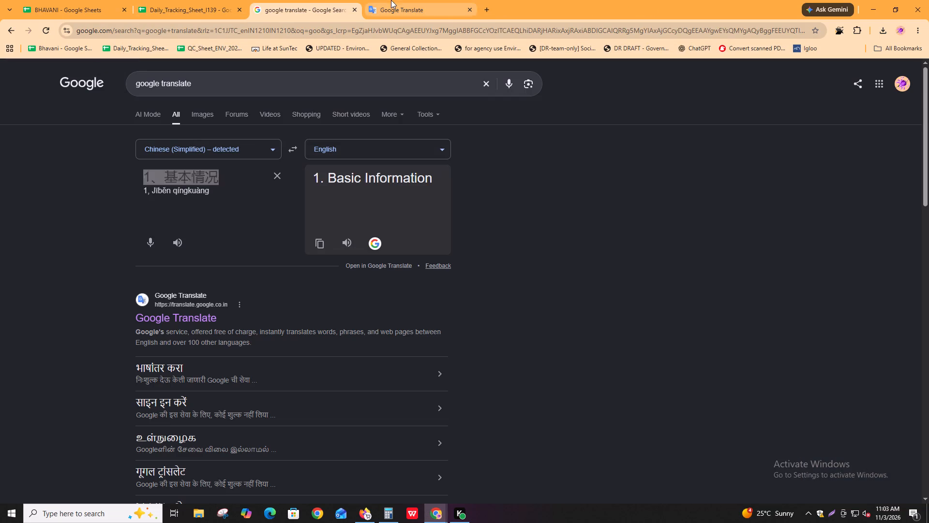
click(749, 158)
key(ctrl+v)
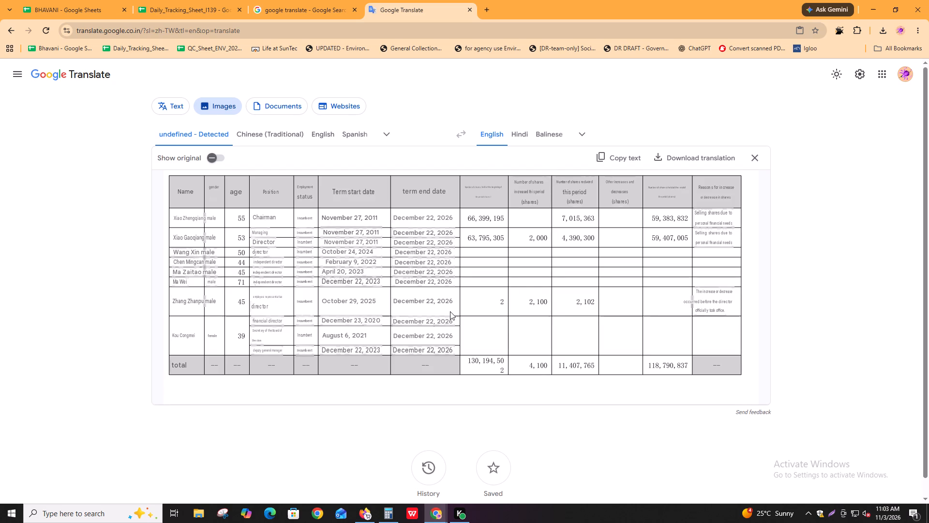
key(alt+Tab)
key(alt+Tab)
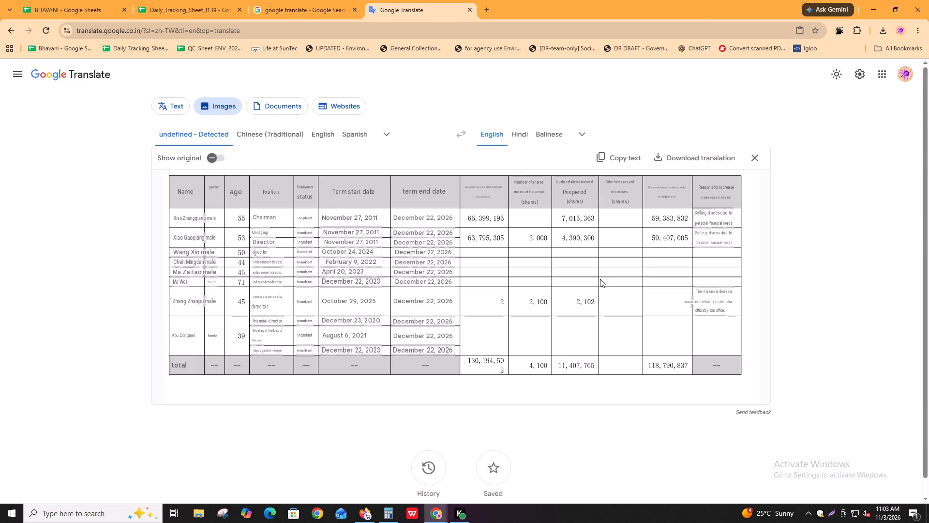
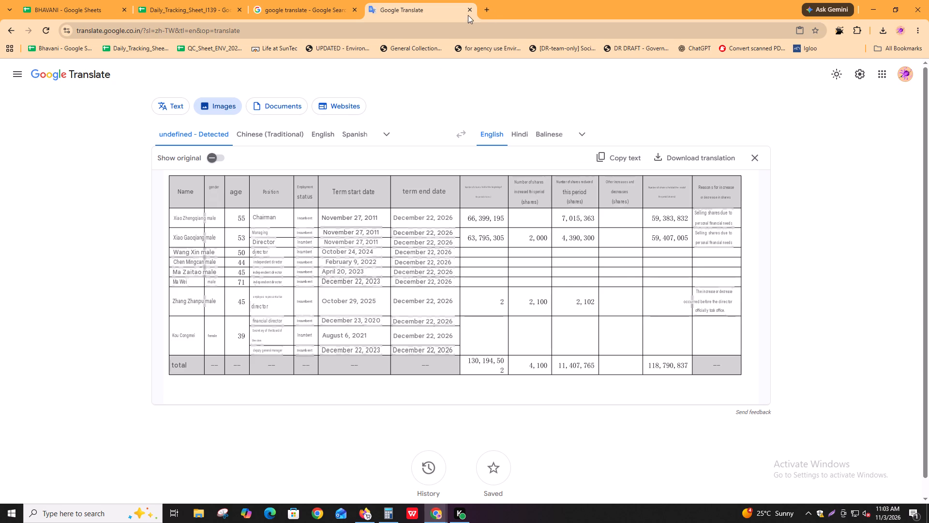
Search the web for "incumbent meaning" in a new tab and close it after reading the definition.
key(ctrl+t)
text(incumb)
key(e)
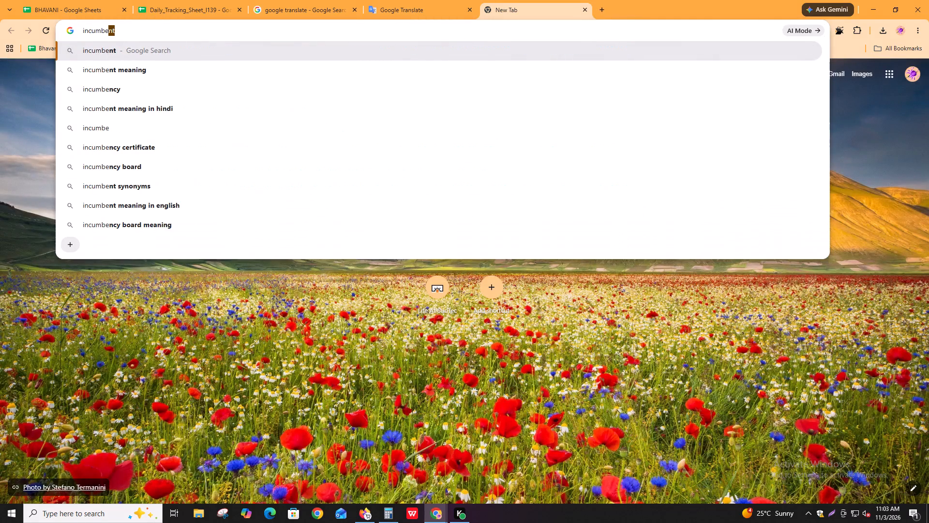
key(Down)
key(Return)
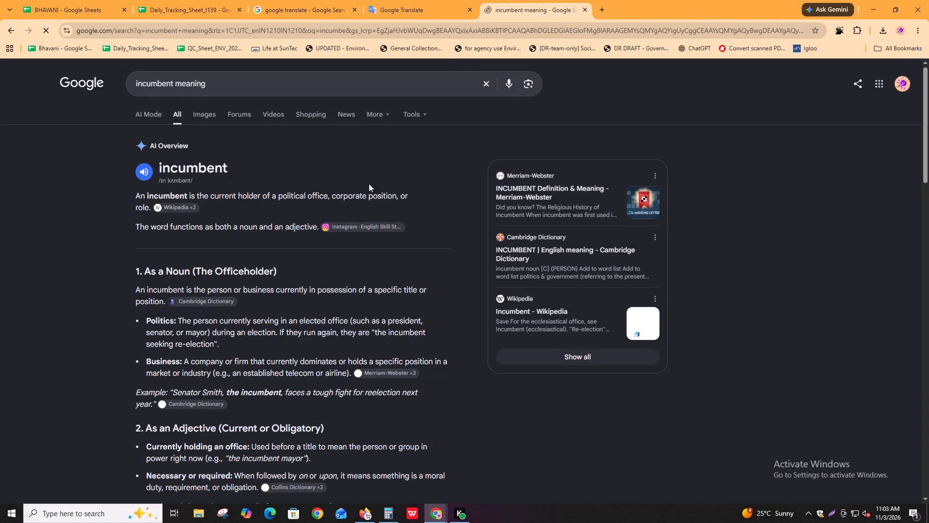
click(586, 6)
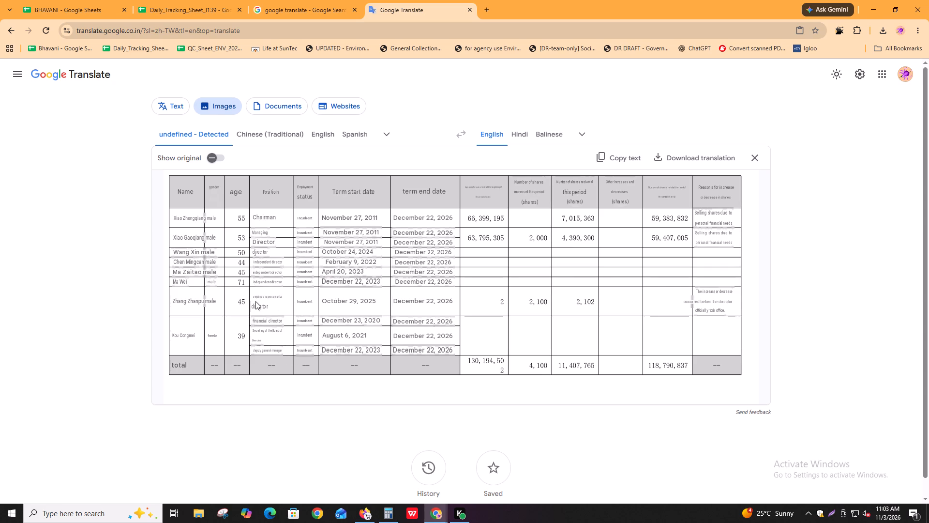
click(218, 436)
Snip the director and senior management changes section atop page 60 of the original report, copy the capture and close Snipping Tool.
key(alt+Tab)
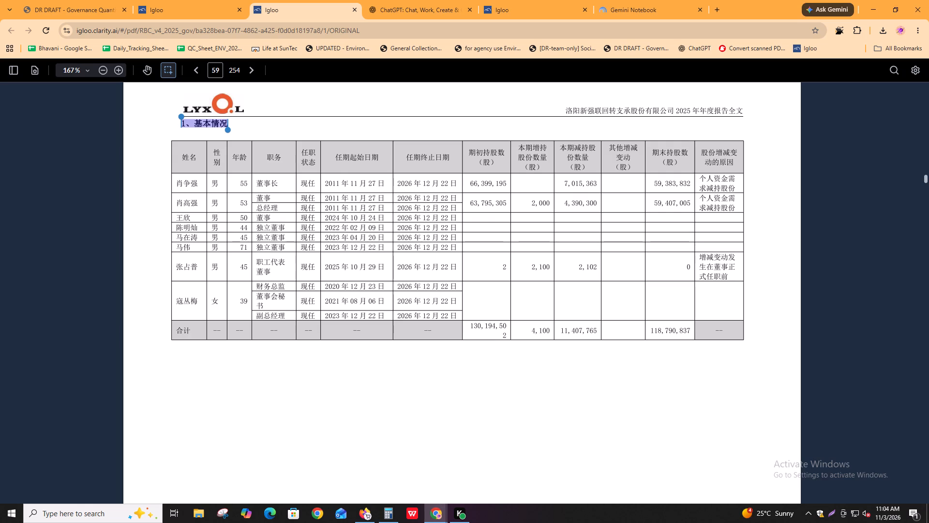
scroll(311, 256, down, 9)
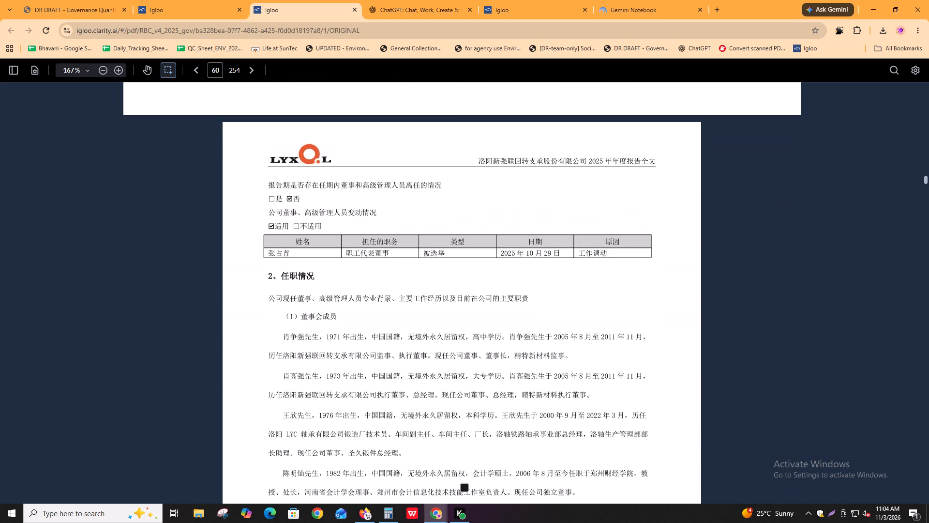
scroll(309, 287, down, 2)
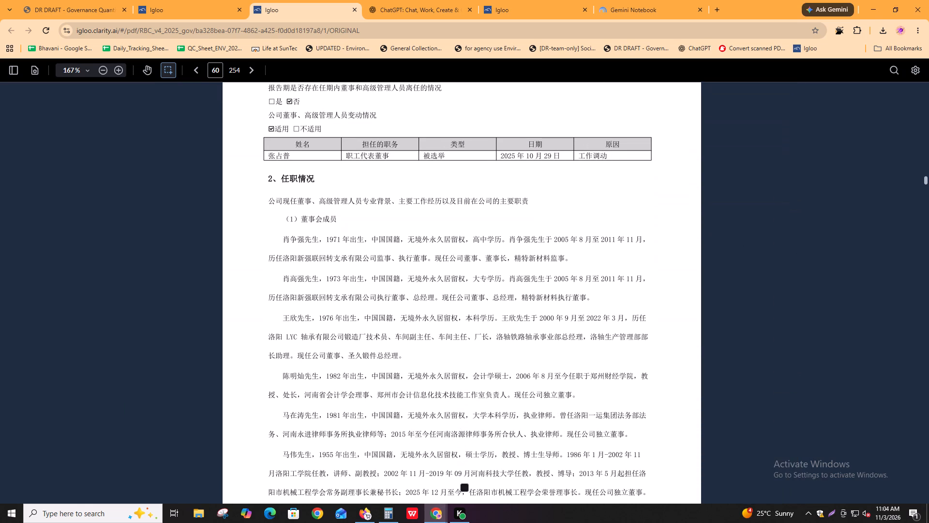
scroll(374, 440, up, 2)
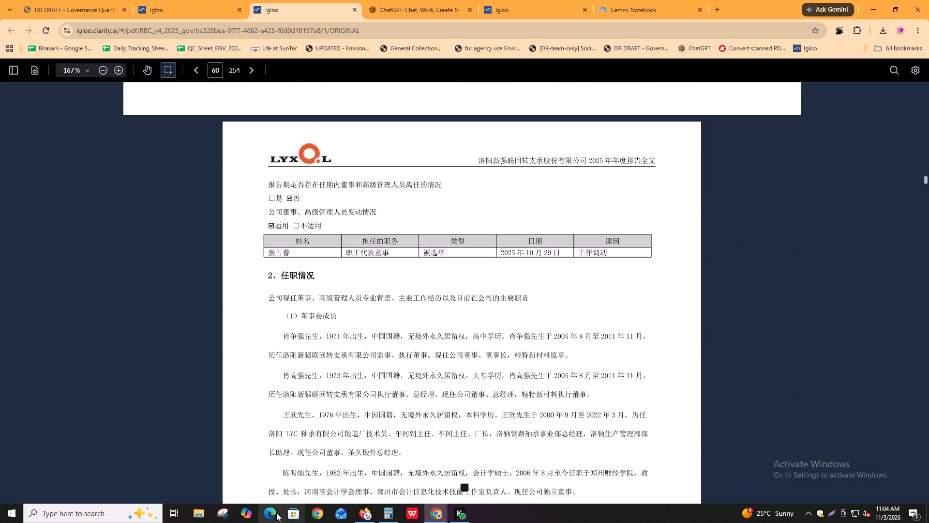
click(221, 513)
click(260, 27)
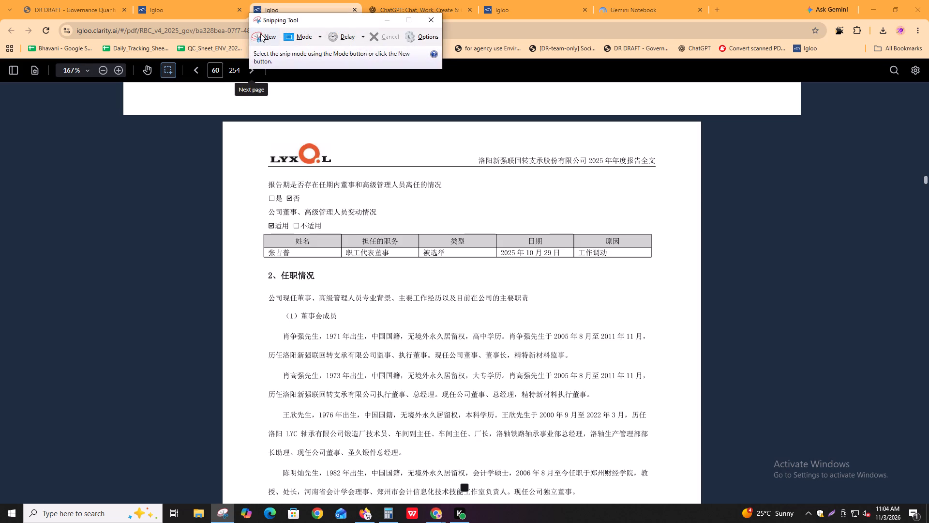
click(260, 33)
drag(254, 171, 528, 277)
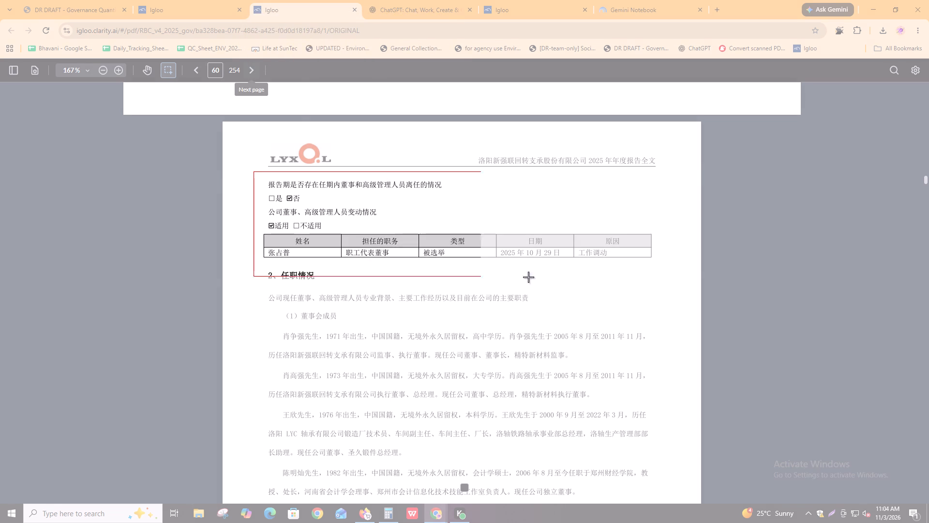
drag(528, 277, 675, 266)
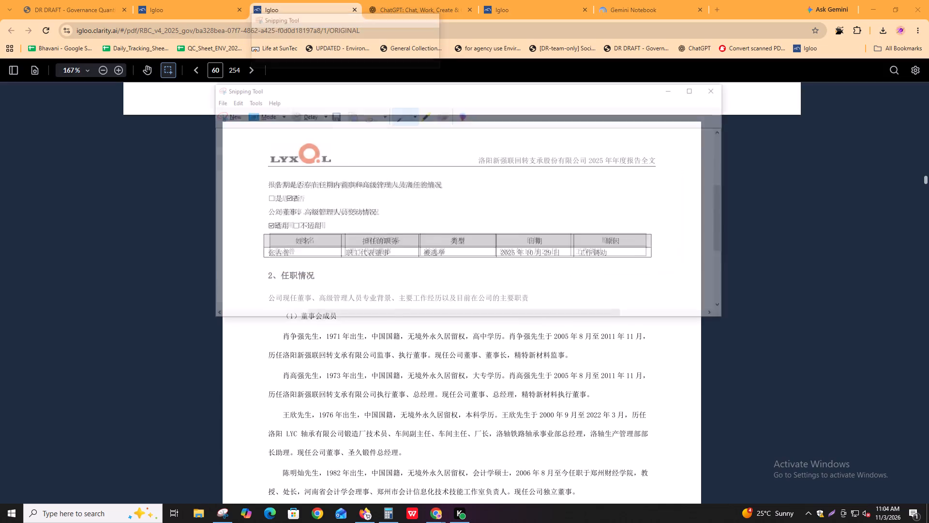
click(351, 111)
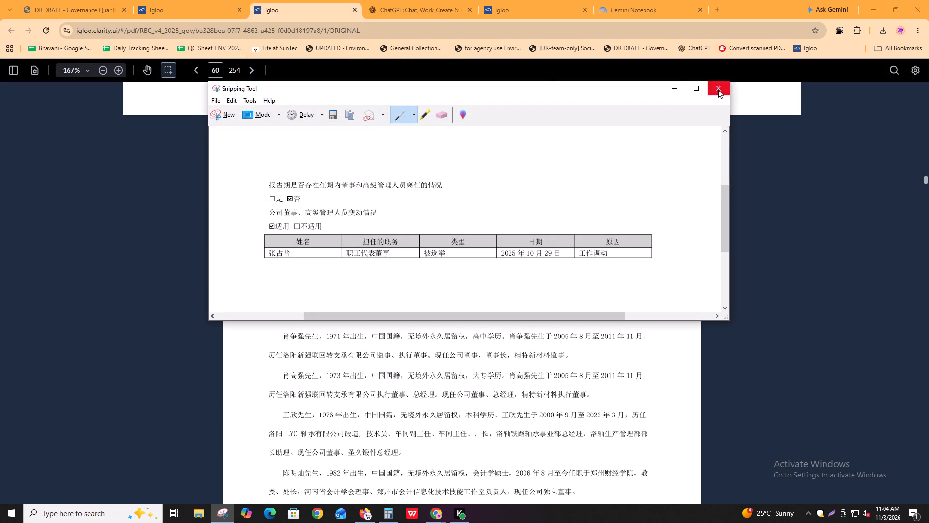
click(718, 90)
Duplicate the Google Translate page, set image translation to detect the language, and translate the page 60 changes capture into English.
key(alt+Tab)
right_click(410, 7)
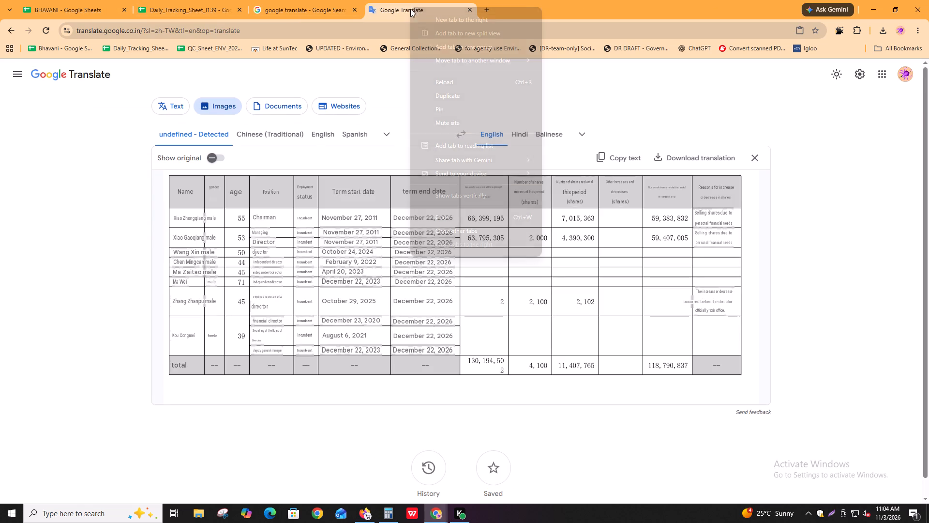
click(444, 96)
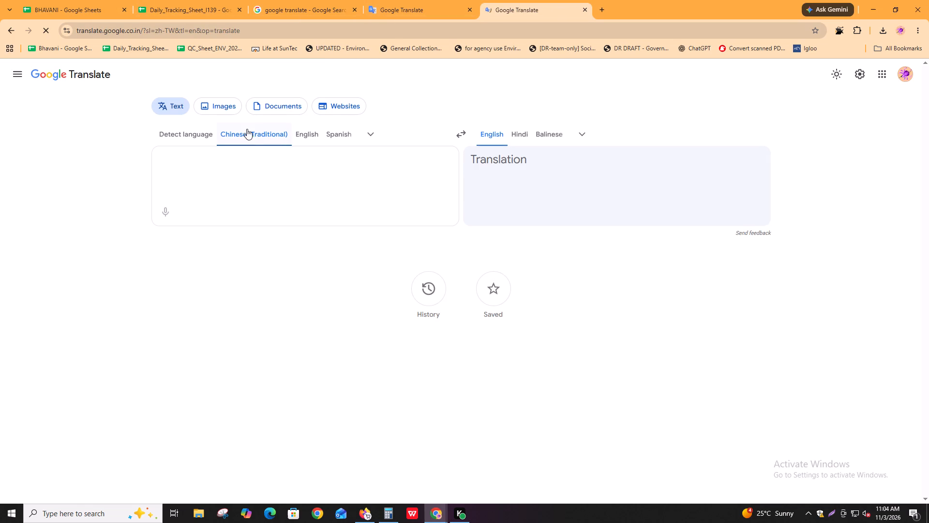
click(226, 111)
click(196, 138)
click(228, 187)
key(ctrl+v)
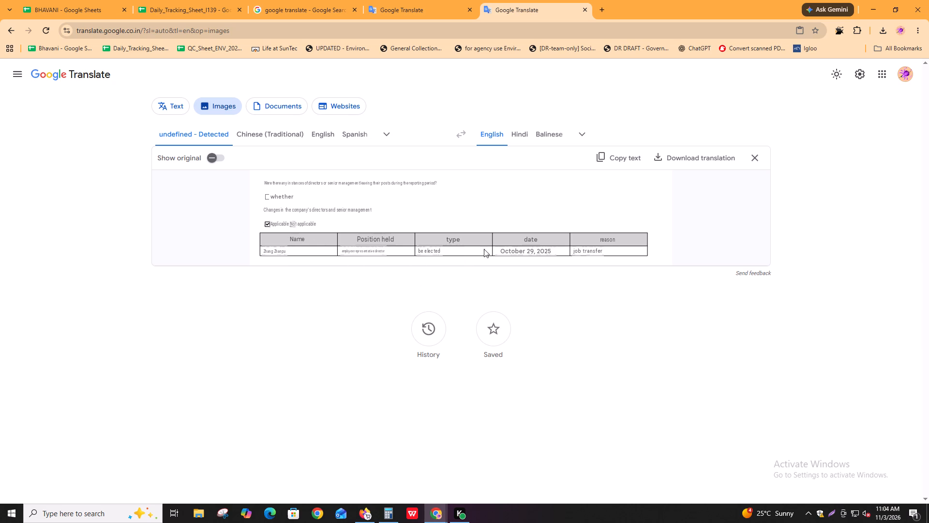
Snip page 60's section "2、任职情况" through the first three board member biographies, copy the capture and close Snipping Tool.
key(alt+Tab)
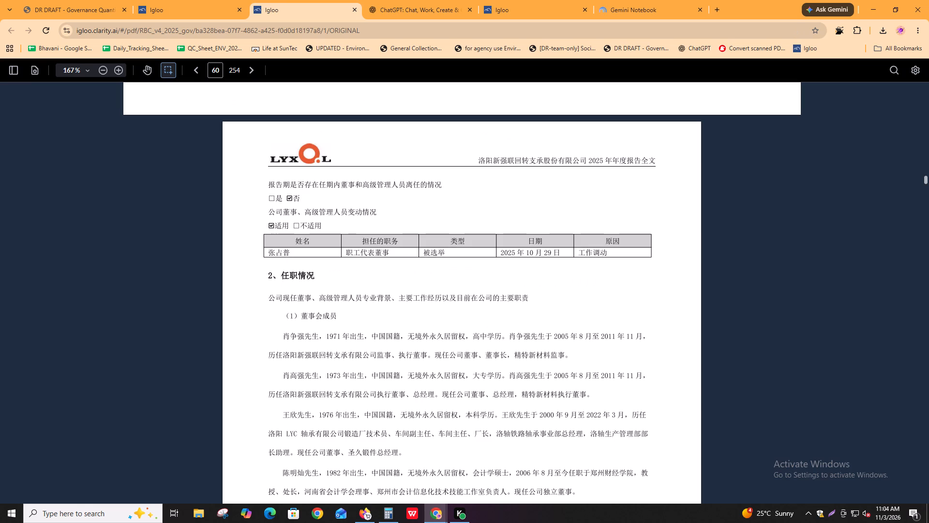
scroll(318, 285, down, 2)
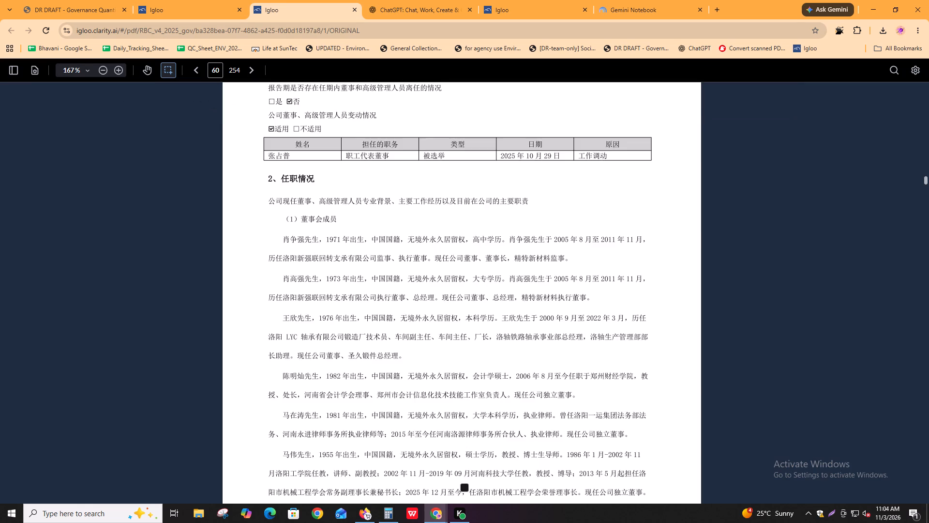
scroll(329, 297, down, 3)
scroll(336, 300, up, 4)
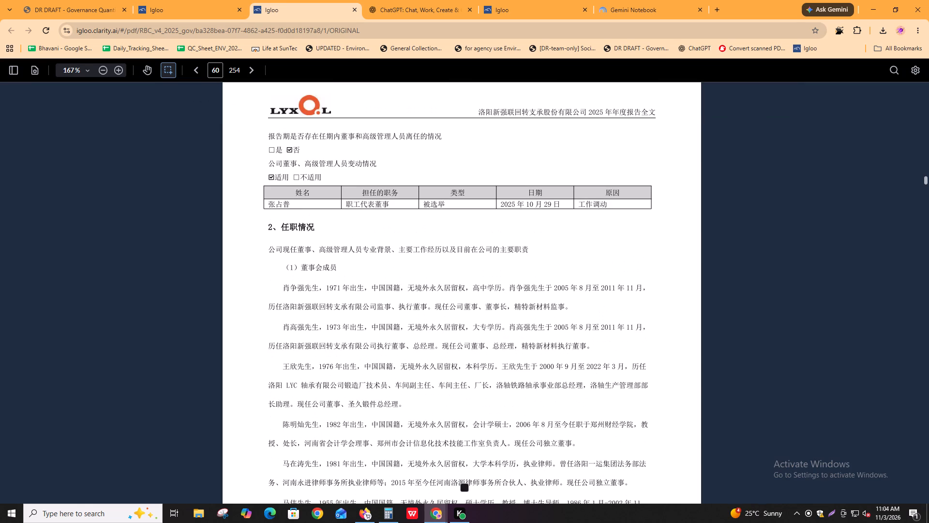
click(230, 506)
click(259, 32)
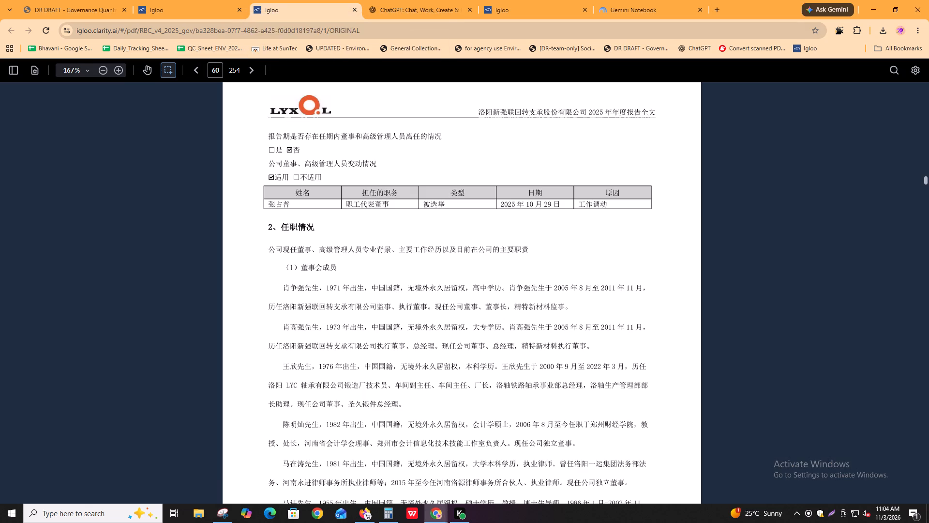
drag(259, 214, 673, 409)
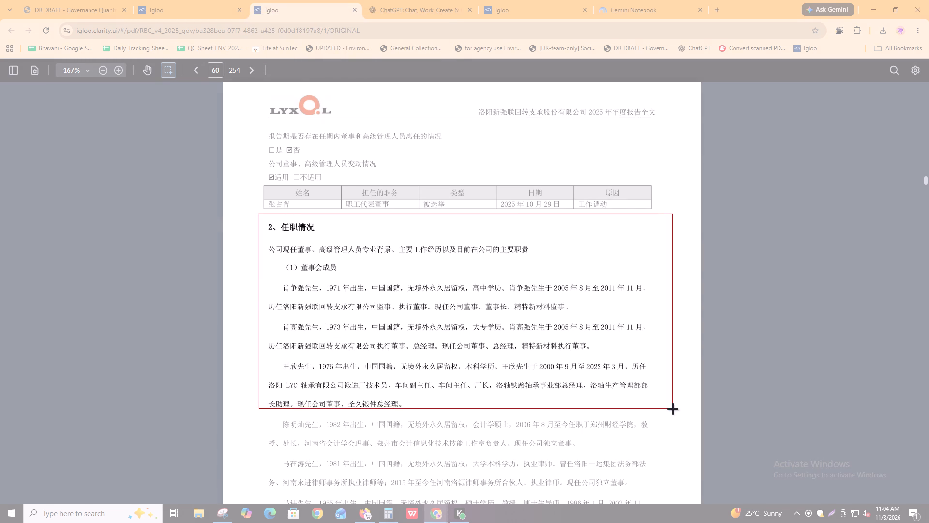
drag(673, 409, 674, 414)
click(354, 153)
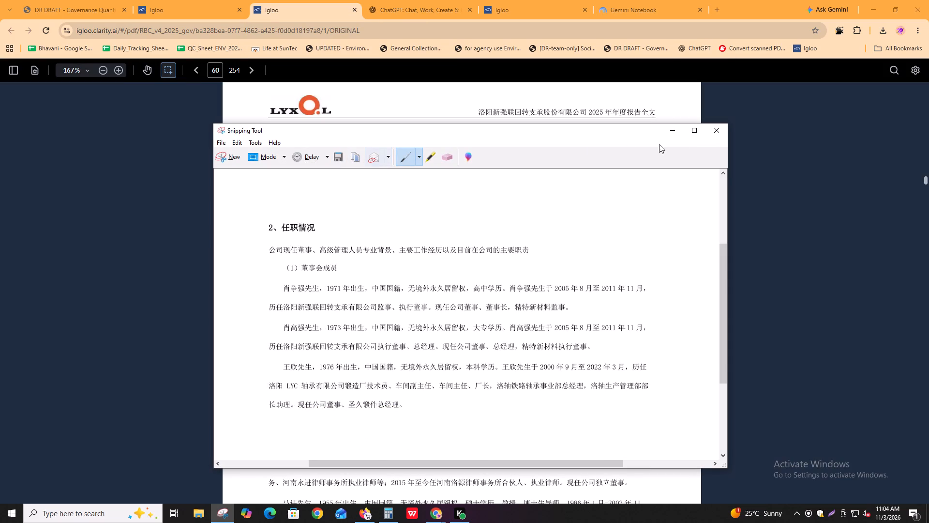
click(720, 127)
Replace the changes-section image in Google Translate with the board member biographies capture and translate it into English.
key(alt+Tab)
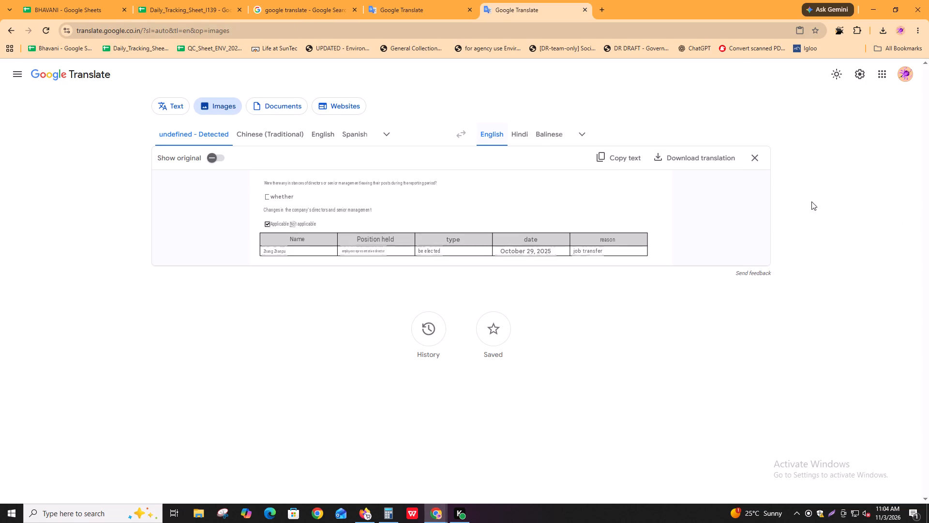
click(756, 157)
click(338, 258)
key(ctrl+v)
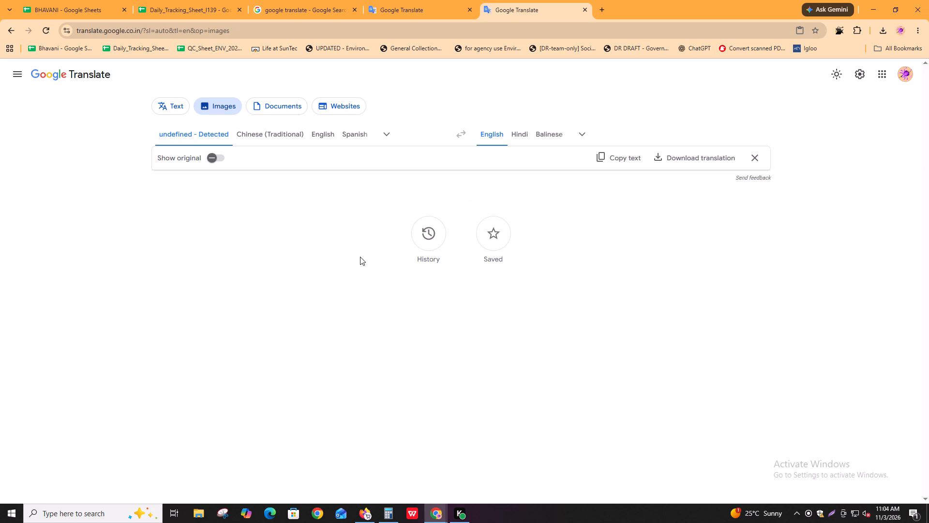
Switch to the downloaded translated PDF and examine pages 58 to 62 around the matches for "director".
key(alt+Tab)
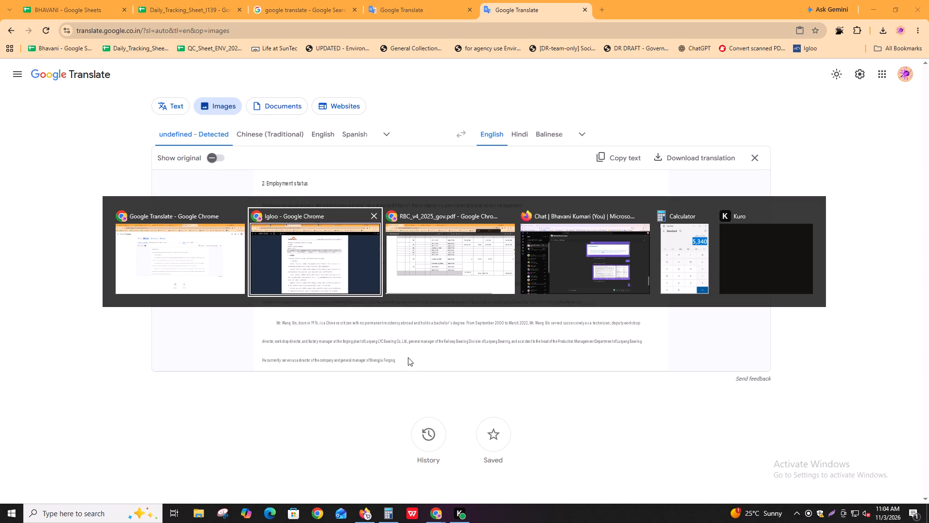
alt+click(428, 265)
scroll(435, 302, down, 6)
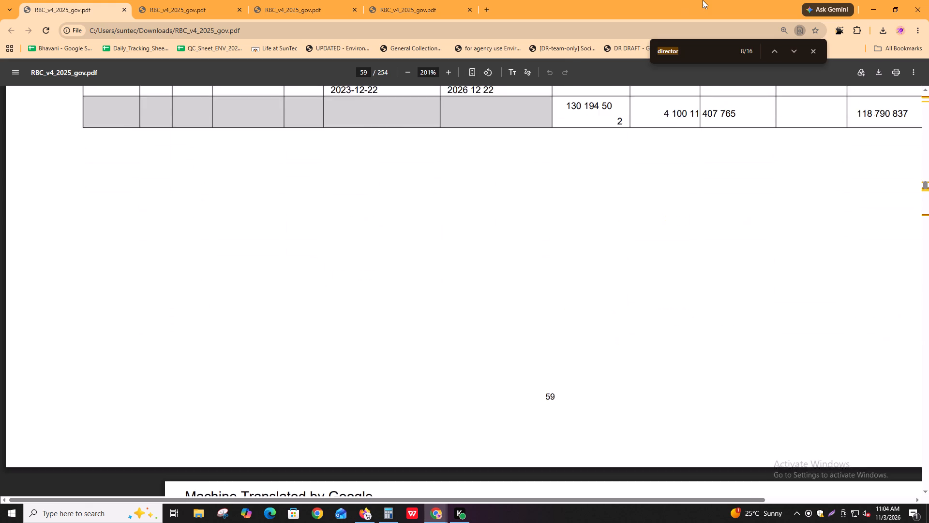
key(ctrl+f)
key(Return)
key(shift+Return)
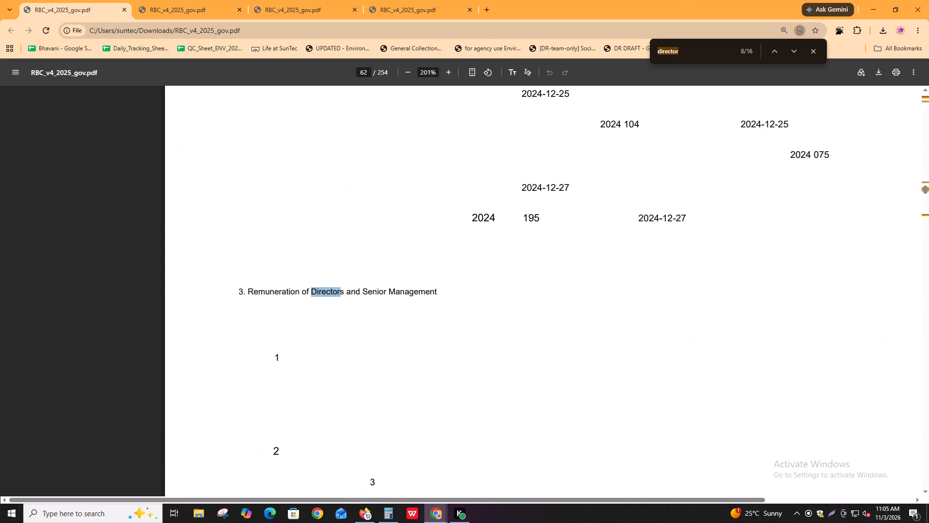
scroll(754, 121, up, 20)
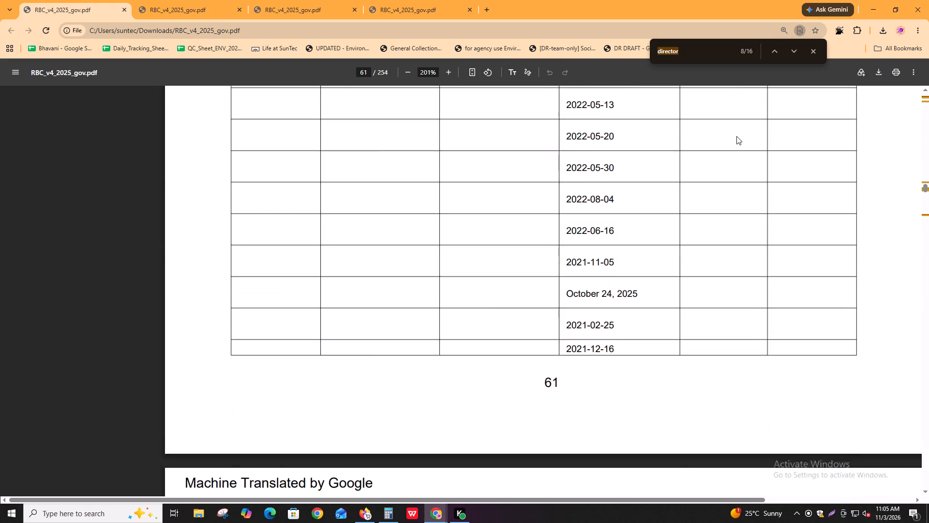
scroll(736, 136, up, 20)
scroll(736, 136, up, 13)
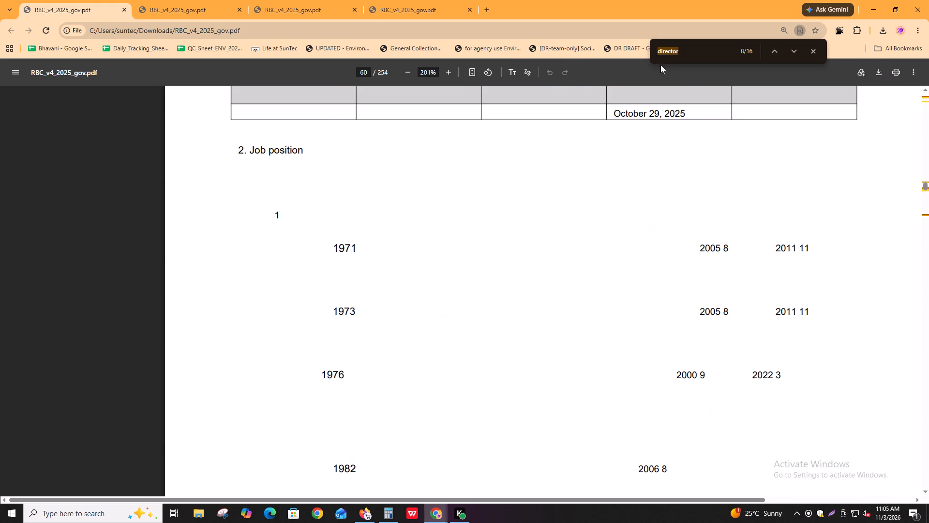
scroll(660, 65, up, 8)
scroll(658, 318, up, 20)
scroll(658, 318, up, 2)
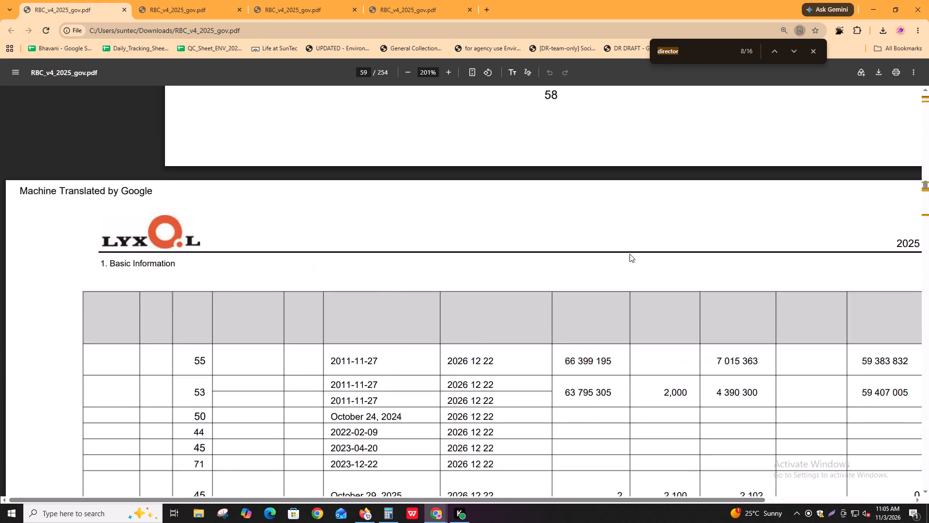
scroll(629, 254, up, 7)
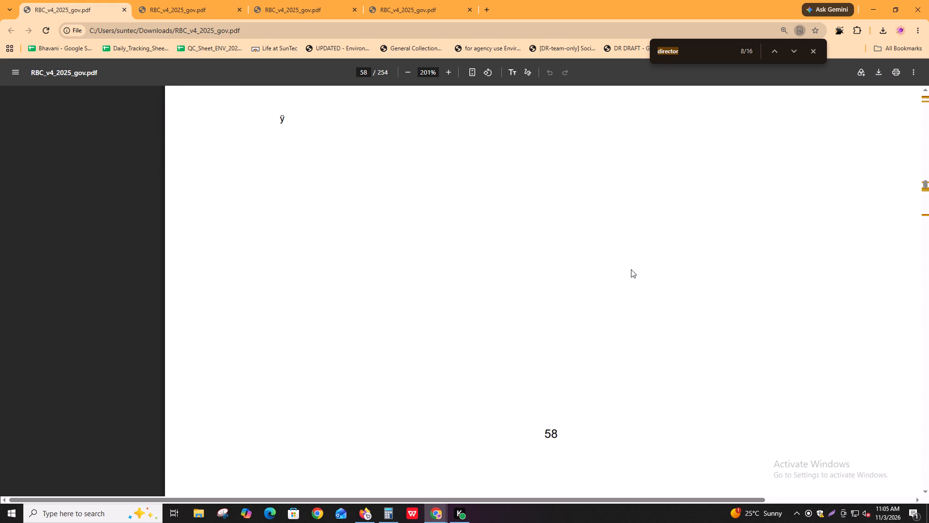
ctrl+scroll(631, 269, down, 1)
scroll(631, 269, down, 12)
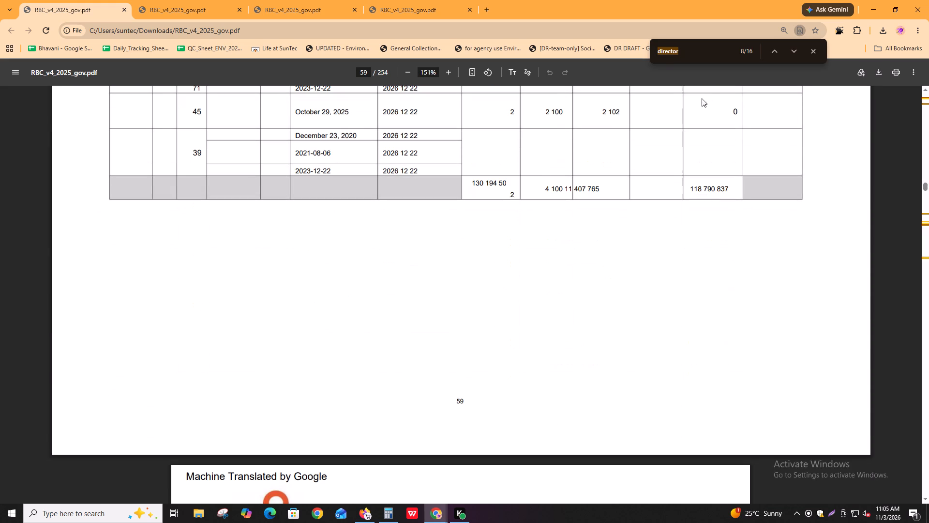
Step forward through the "director" matches in the translated PDF on pages 63 and 64, examining the sections on directors' duties.
key(ctrl+f)
key(ctrl+f)
key(Return)
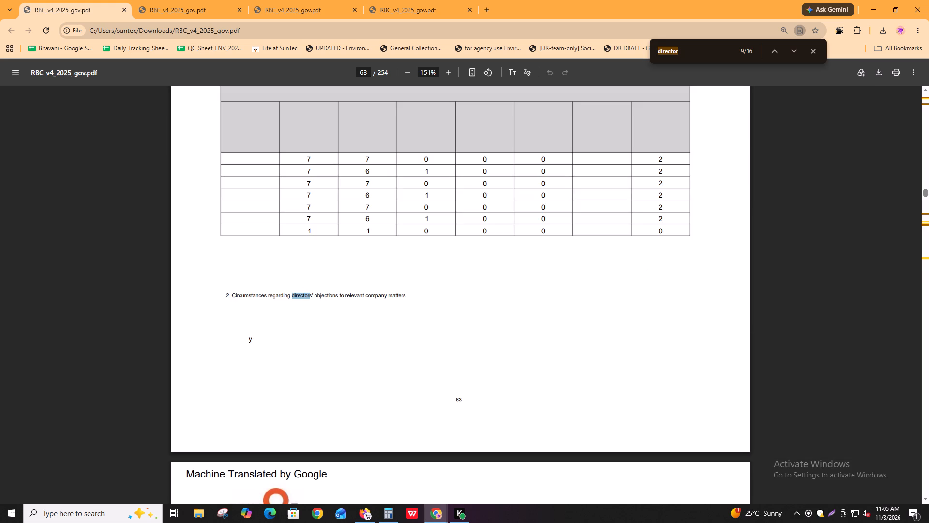
key(Return)
key(Return)
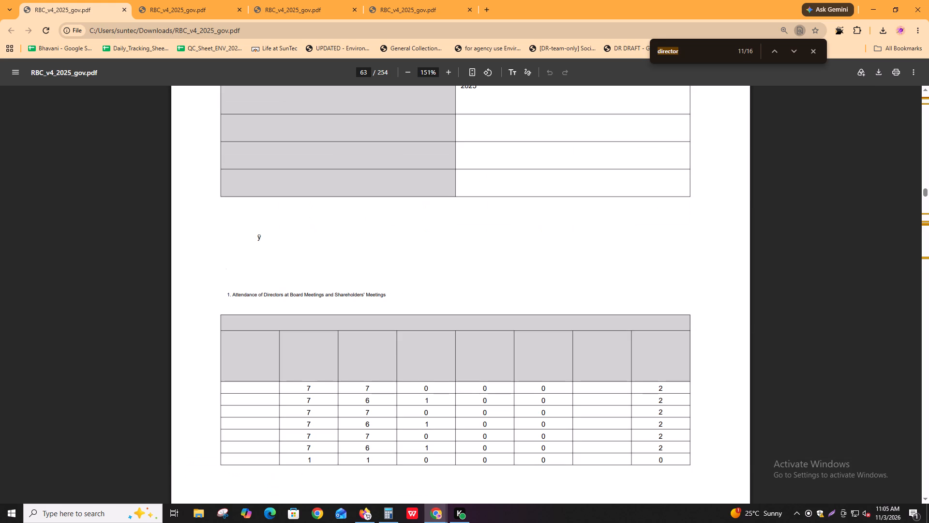
key(Return)
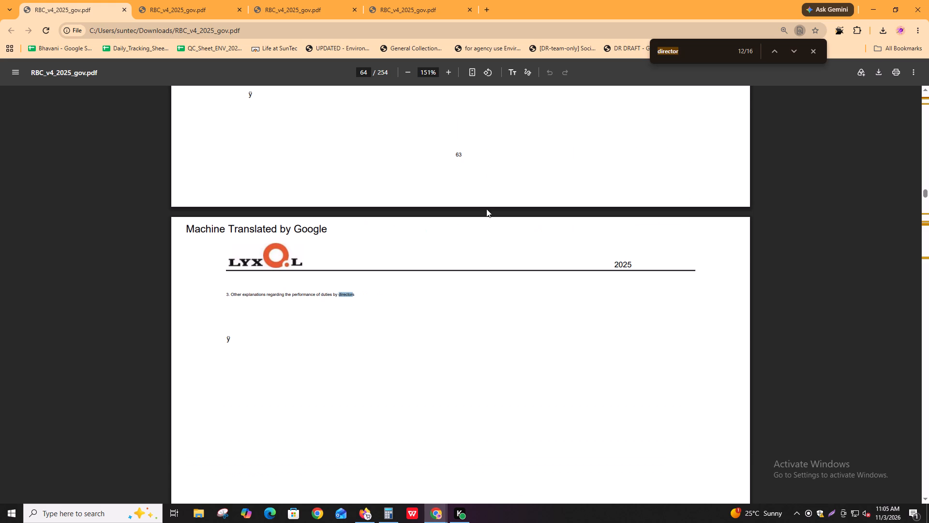
Step through the remaining "director" matches in the translated PDF, continuing from page 64 to page 80 and around from page 2 to page 58.
key(Return)
key(Return)
key(Return)
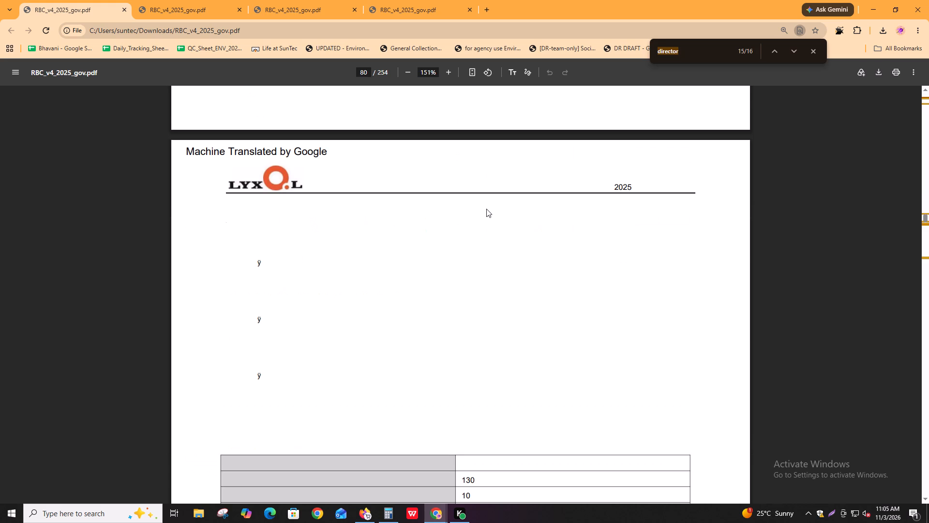
key(Return)
key(Return)
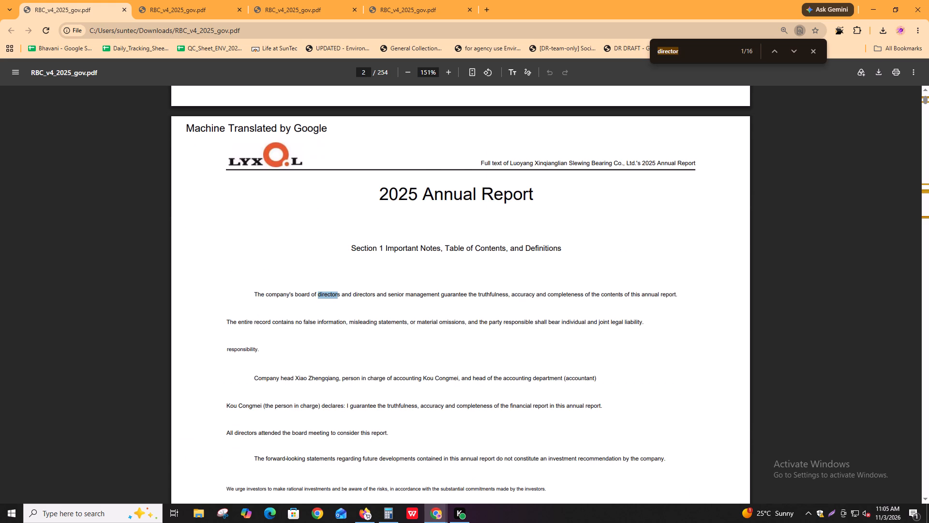
key(Return)
key(Return)
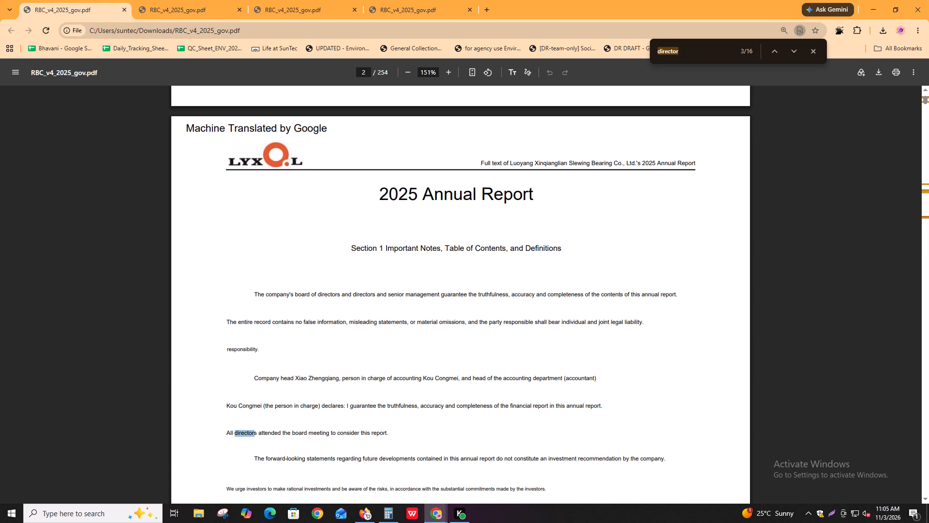
key(Return)
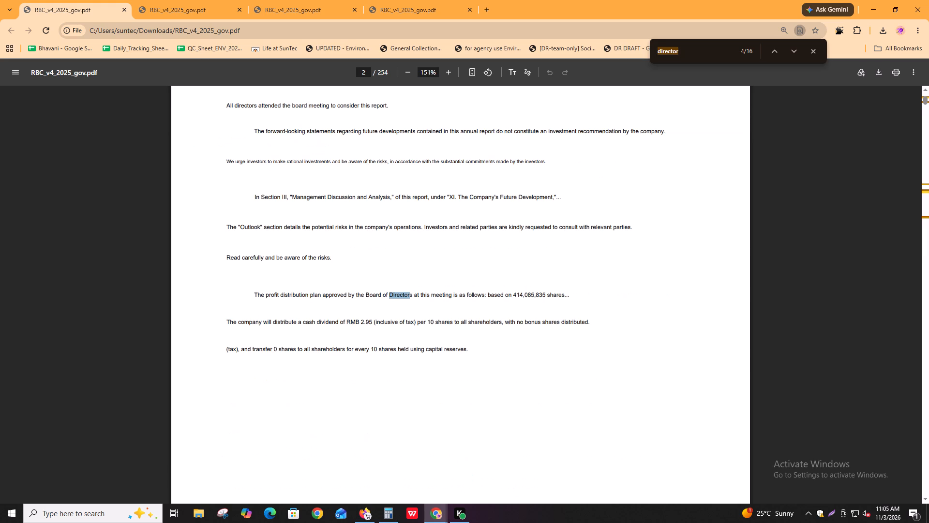
key(Return)
key(Return)
key(Return)
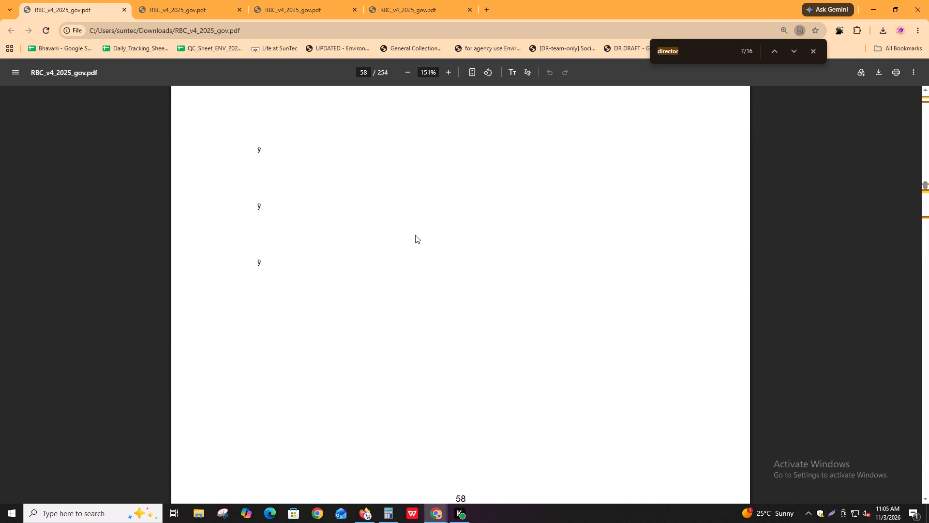
Examine page 58 of the translated PDF and look back through the pages down to page 44 for director information.
ctrl+scroll(394, 407, down, 2)
scroll(464, 413, up, 4)
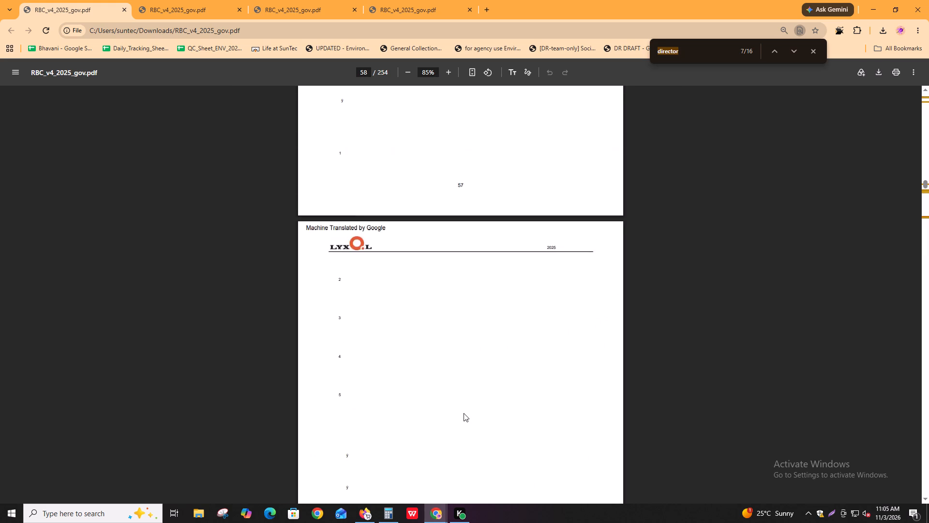
scroll(464, 413, down, 6)
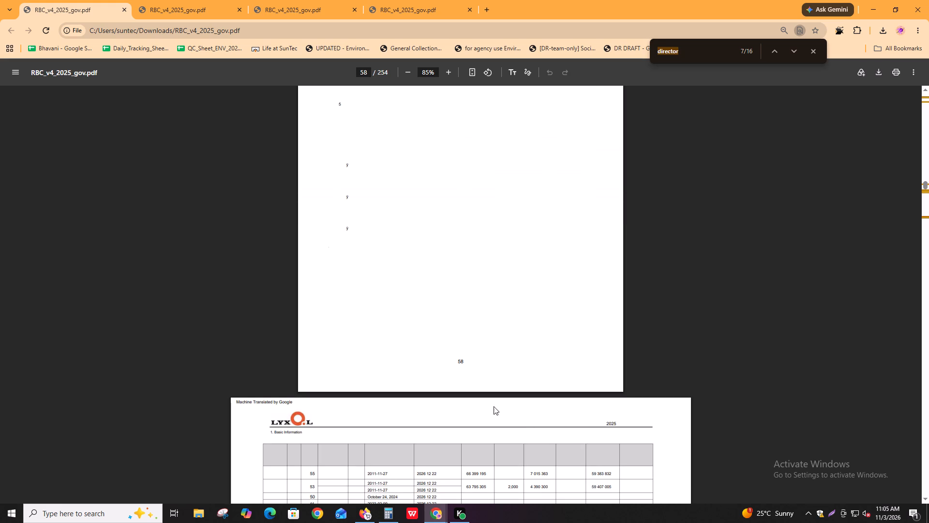
scroll(590, 308, up, 7)
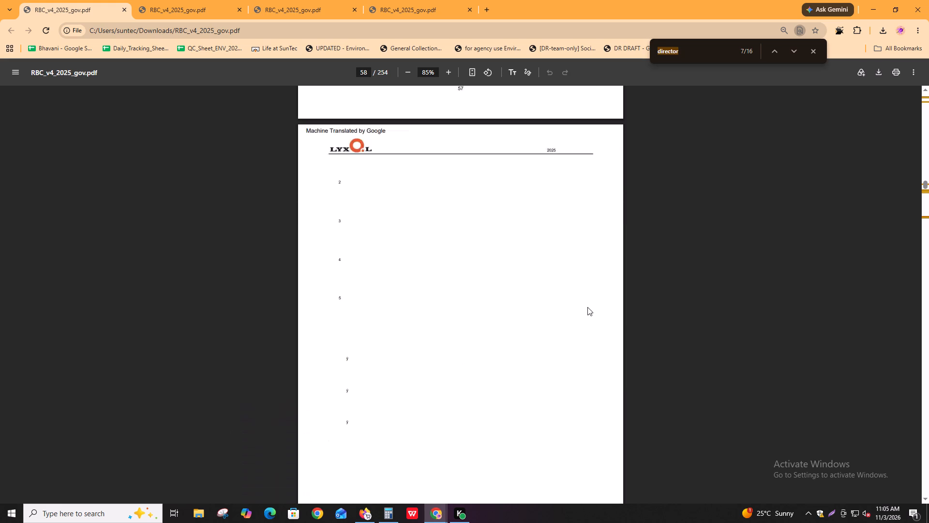
scroll(587, 307, up, 20)
scroll(587, 307, up, 17)
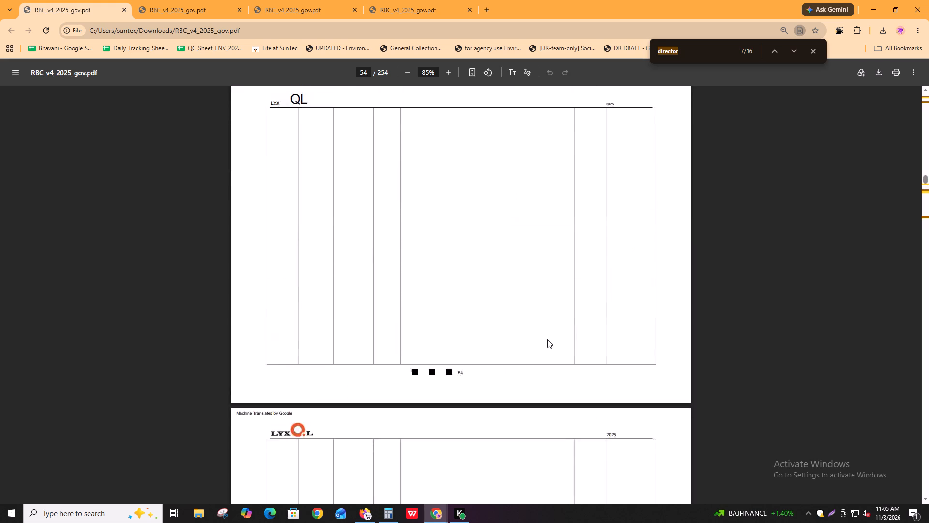
scroll(547, 339, up, 20)
scroll(547, 339, up, 17)
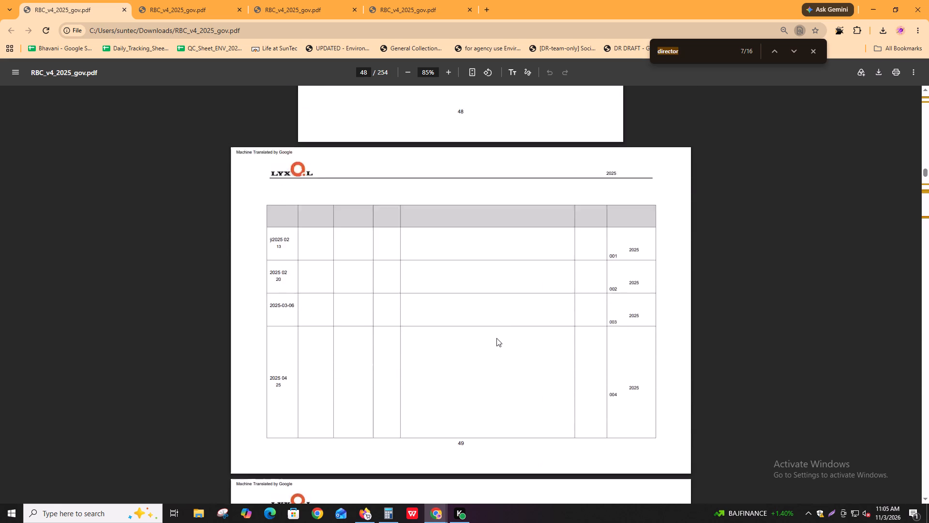
scroll(496, 338, up, 20)
scroll(496, 338, up, 17)
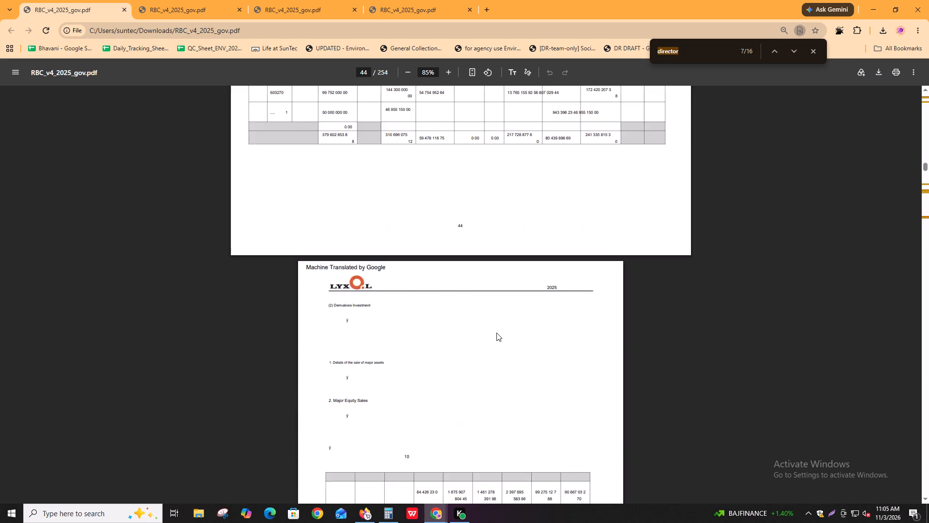
scroll(496, 333, up, 6)
scroll(494, 340, down, 4)
scroll(505, 385, down, 11)
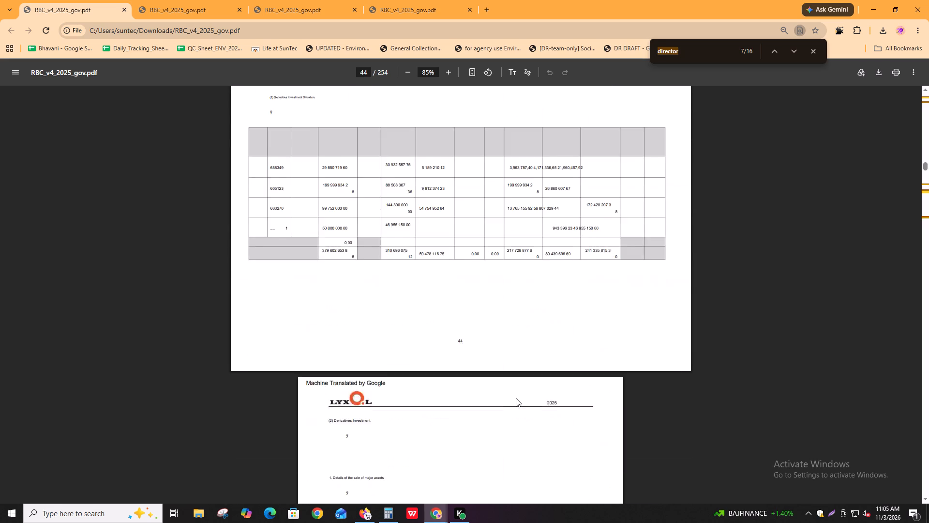
scroll(516, 398, down, 16)
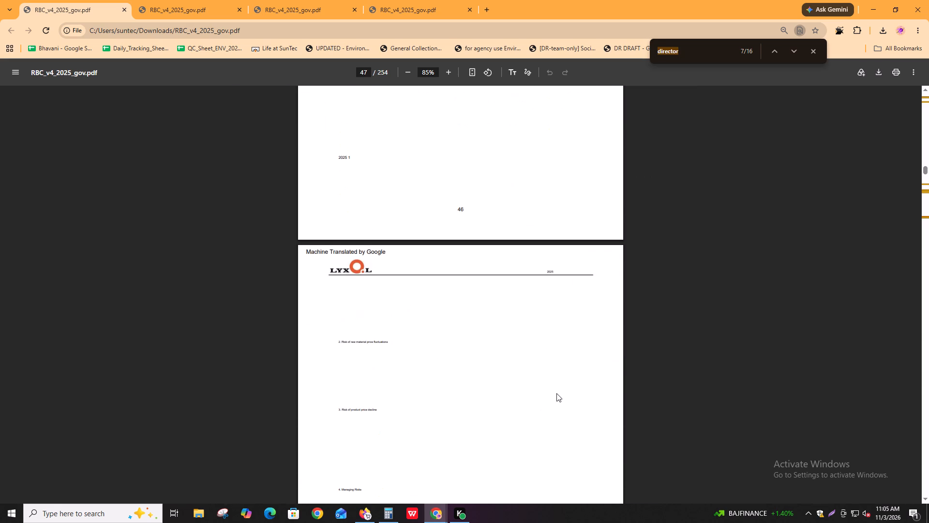
Move between the "director" matches on pages 62, 5 and 63, examining the remuneration and directors' objections sections.
key(ctrl+f)
key(Return)
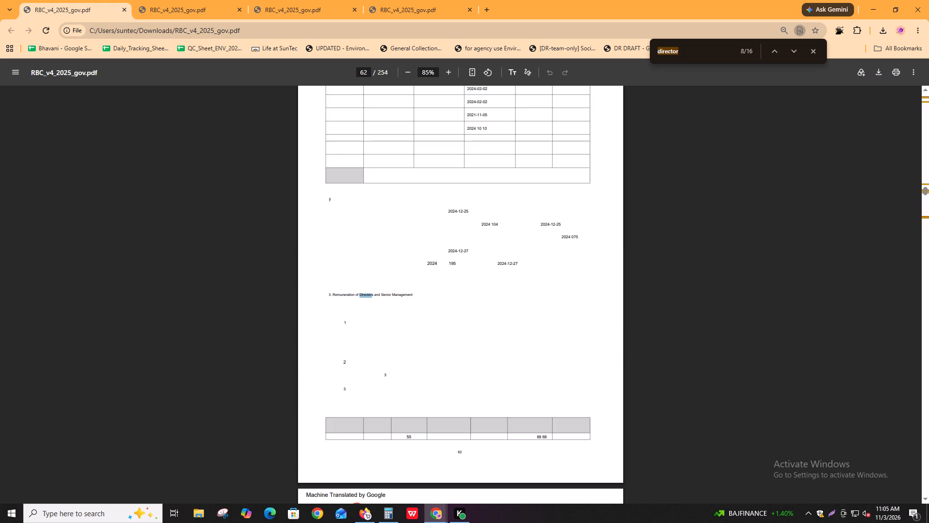
key(Return)
key(shift+Return)
key(shift+Return)
key(shift+Return)
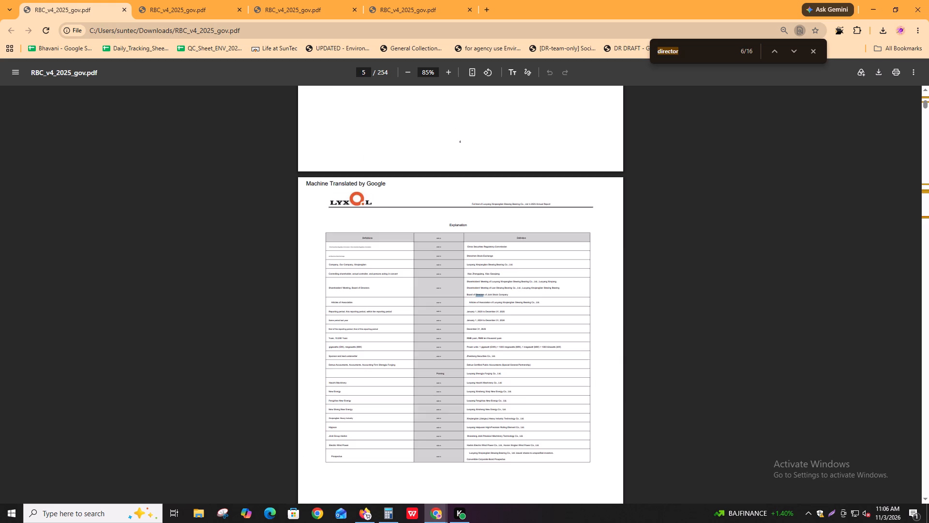
key(Return)
key(Return)
key(Return)
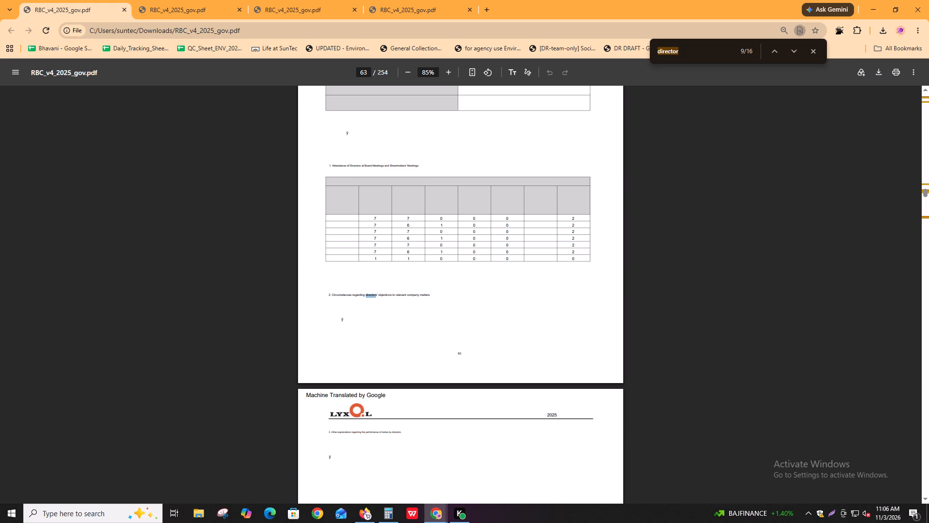
ctrl+scroll(375, 307, up, 4)
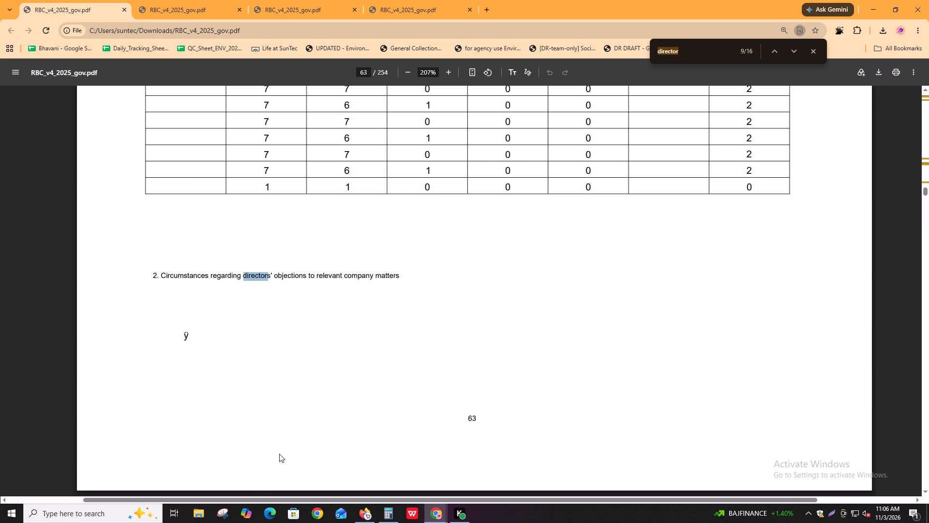
Examine the "director" matches on page 63's meeting attendance, page 64's performance of duties, and page 80.
key(ctrl+f)
key(Return)
key(Return)
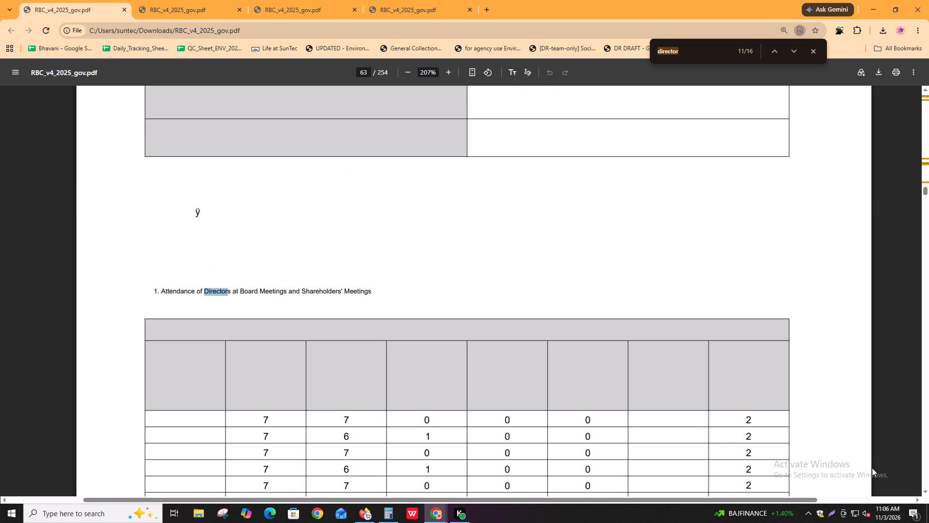
scroll(565, 287, down, 8)
key(ctrl+f)
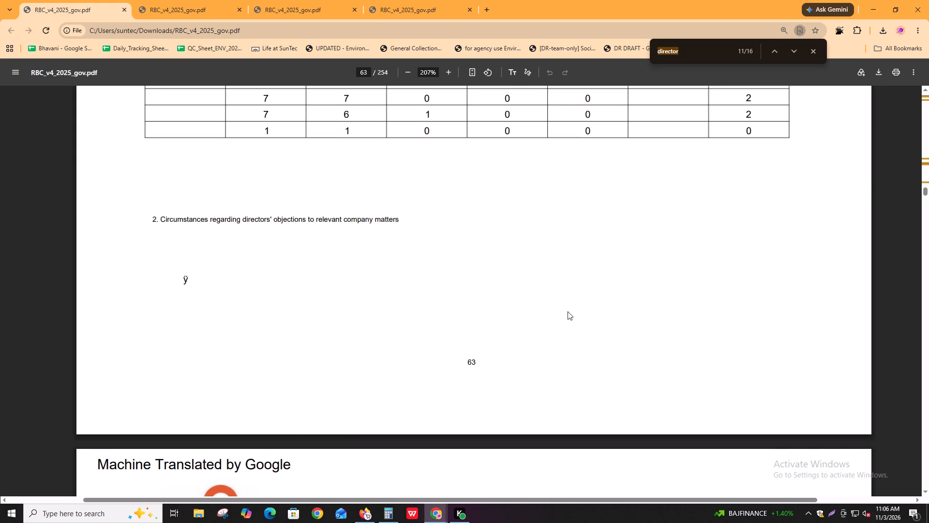
key(Return)
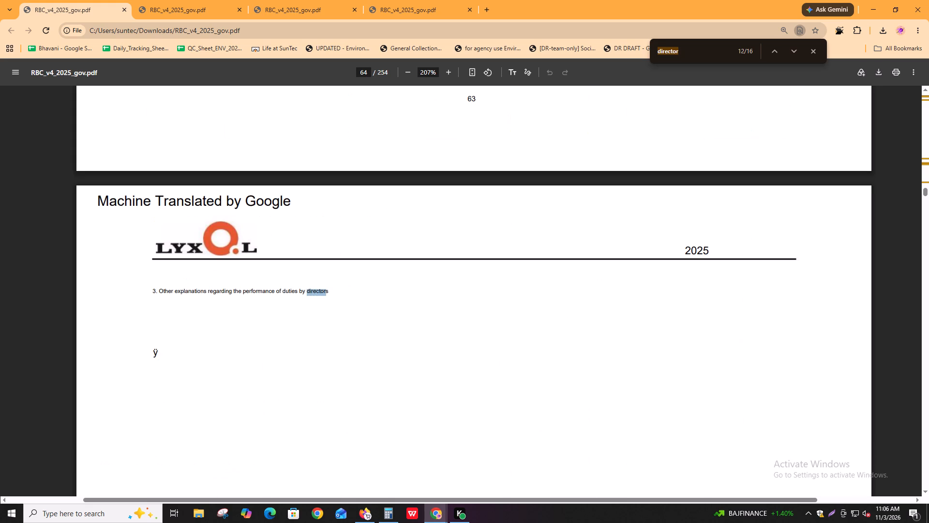
key(Return)
key(shift+Return)
key(Return)
key(Return)
key(Return)
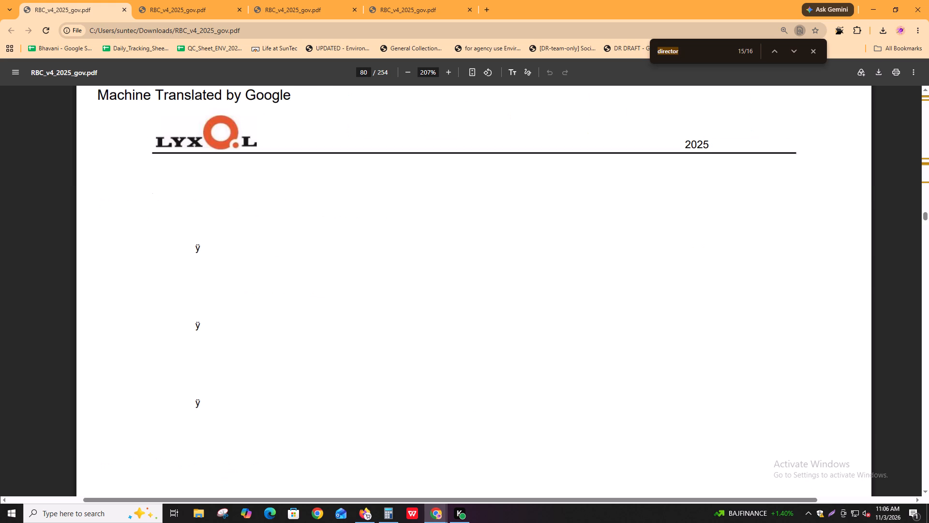
key(Return)
key(ctrl+f)
key(ctrl+f)
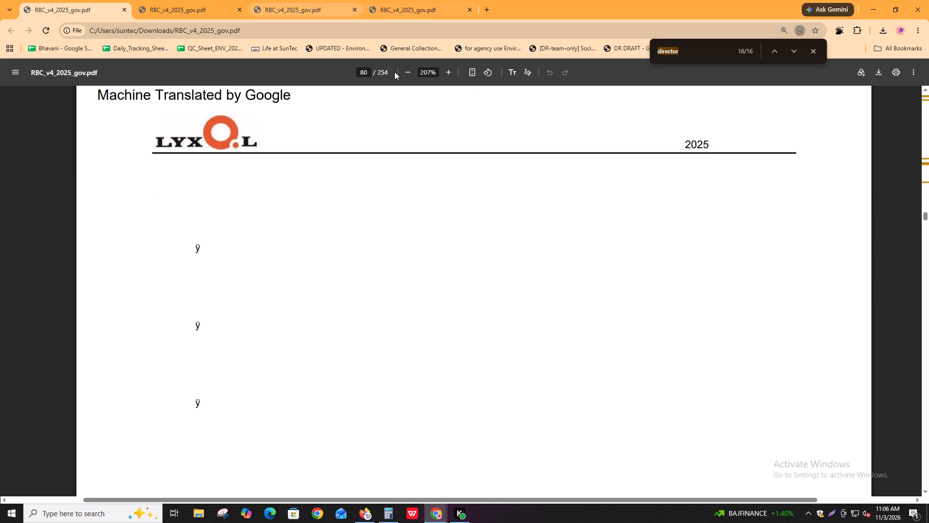
Switch to the second open copy of the translated PDF, check the Google Translate biographies, and search the PDF for "executive".
click(200, 0)
key(alt+Tab)
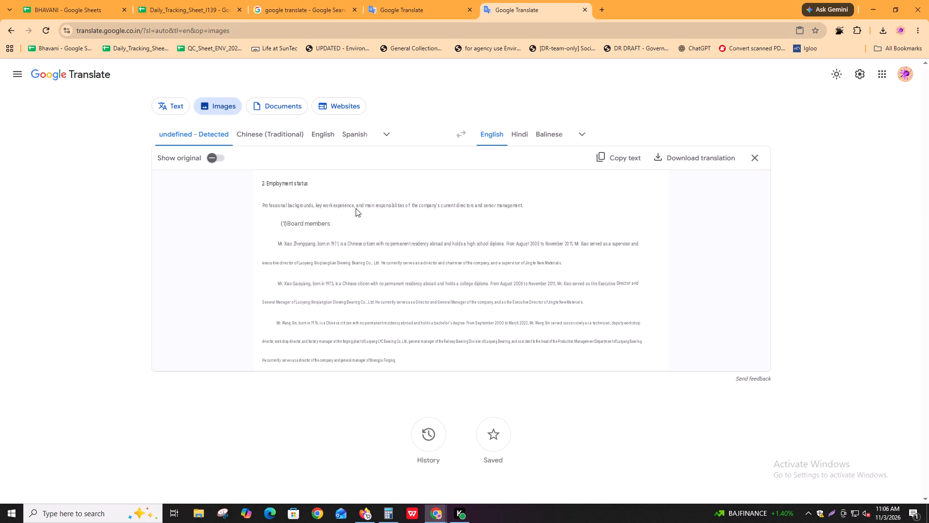
key(alt+Tab)
key(ctrl+f)
text(executive)
key(Return)
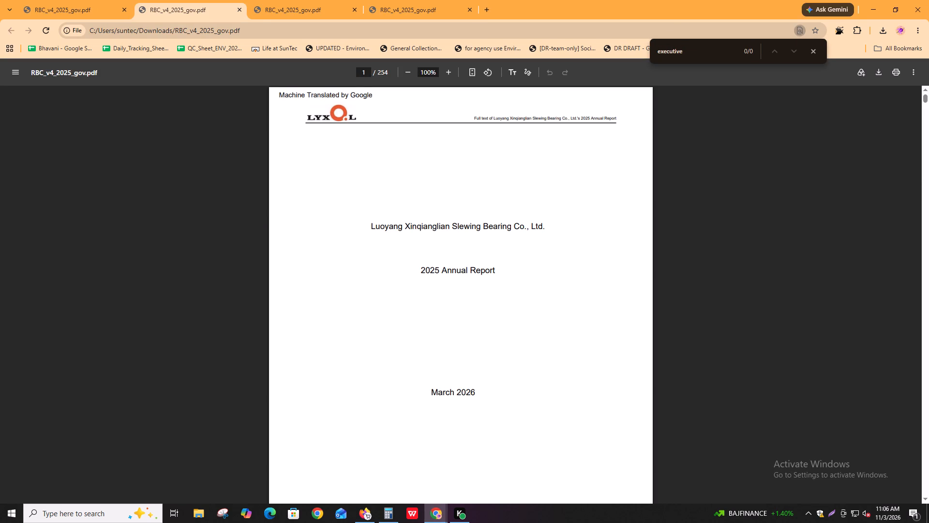
Search the second copy of the translated PDF for "manager".
key(ctrl+f)
text(manger)
key(Return)
key(BackSpace)
key(BackSpace)
key(BackSpace)
text(ager)
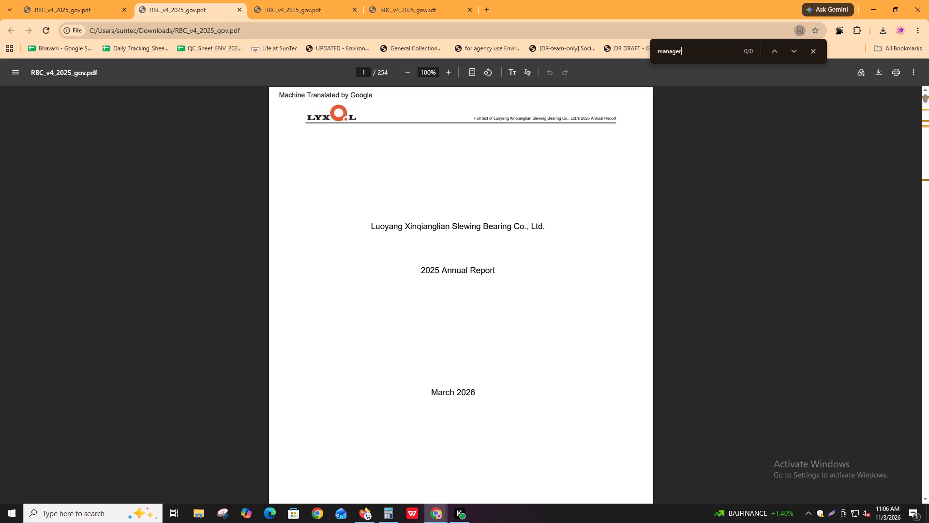
key(Return)
key(Return)
key(Return)
Search the second translated PDF for "management" and examine the matches from page 2 through pages 16, 20 and 56.
key(ctrl+f)
text(managemen)
key(t)
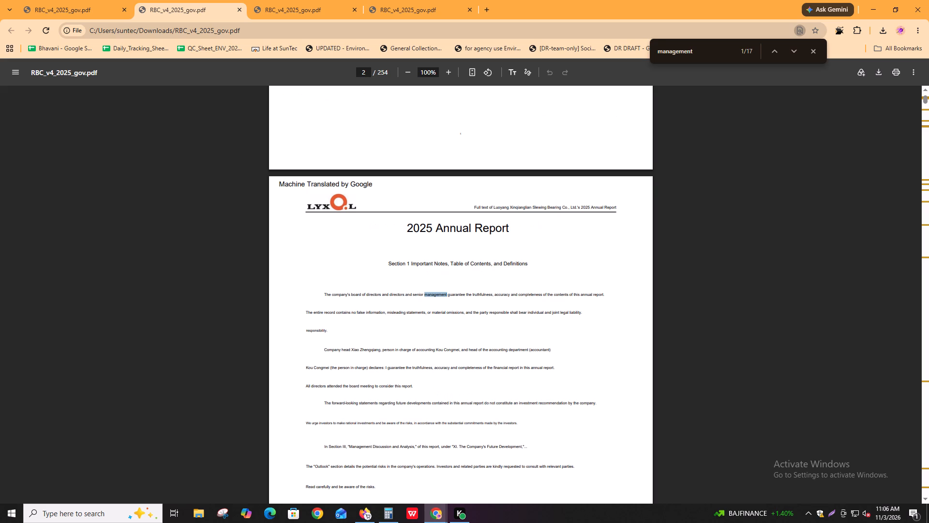
key(Return)
key(Return)
key(shift+Return)
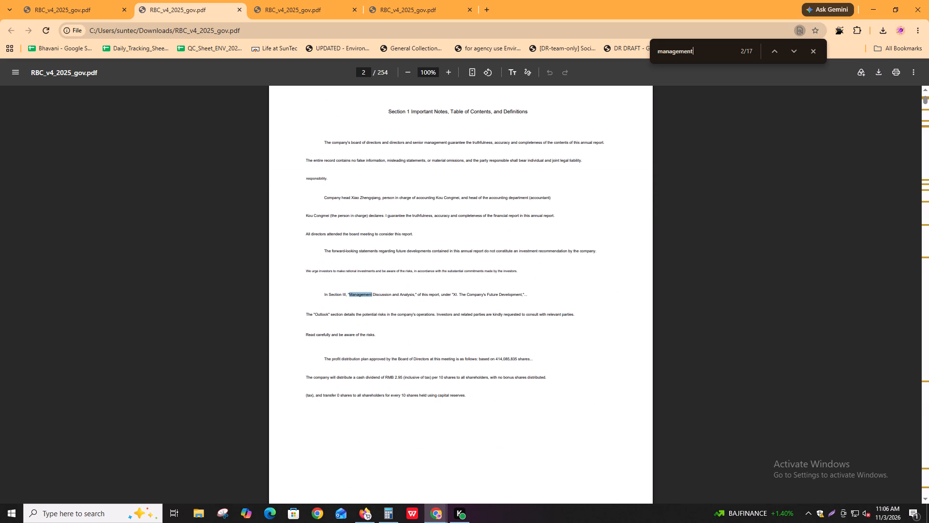
key(Return)
key(Return)
key(Return)
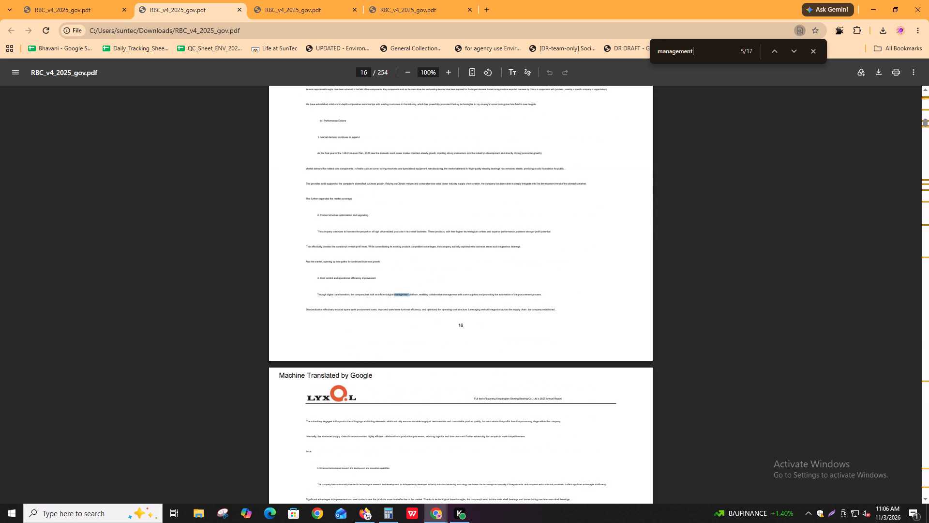
key(Return)
key(Return)
key(Return)
ctrl+scroll(376, 352, up, 4)
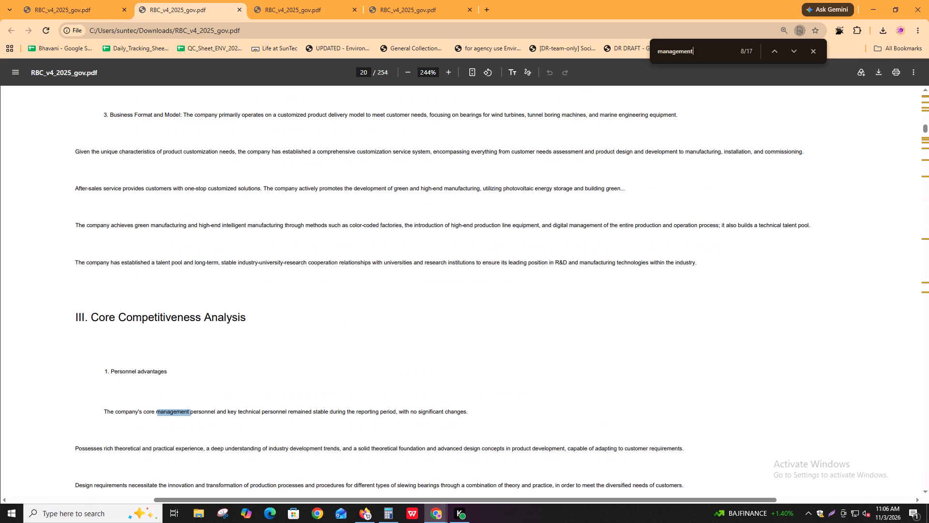
key(Return)
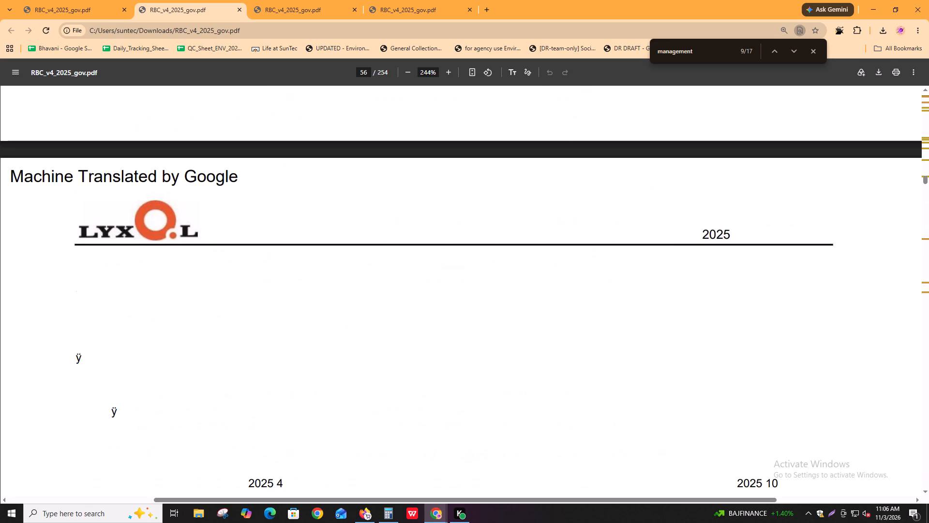